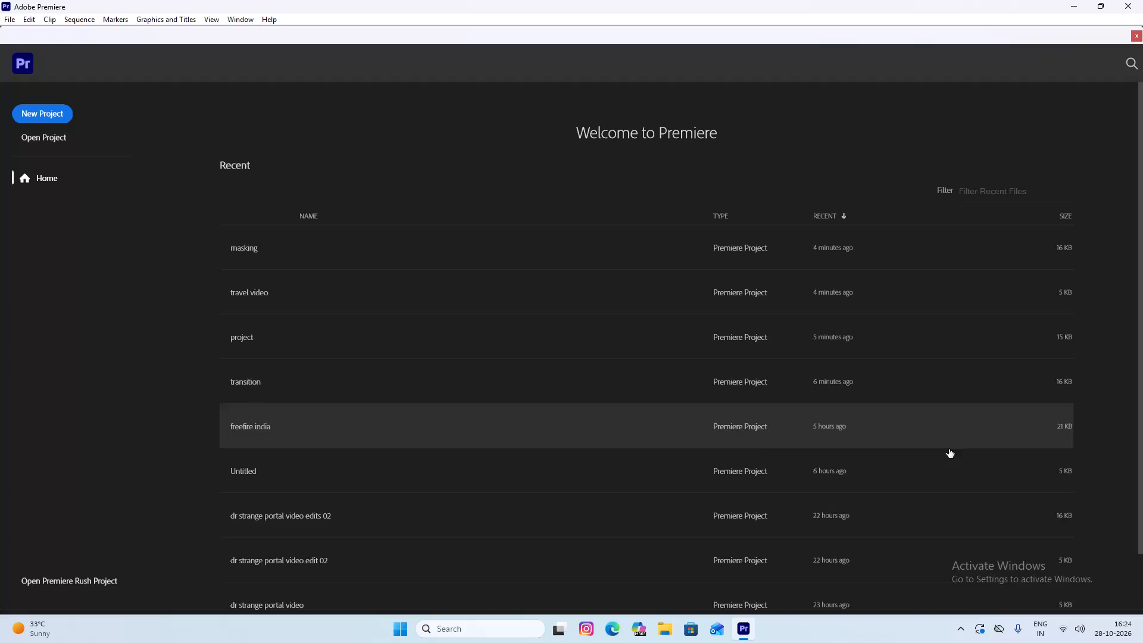
# Open the recent project "dr strange portal video edits 02".
pyautogui.doubleClick(295, 526)
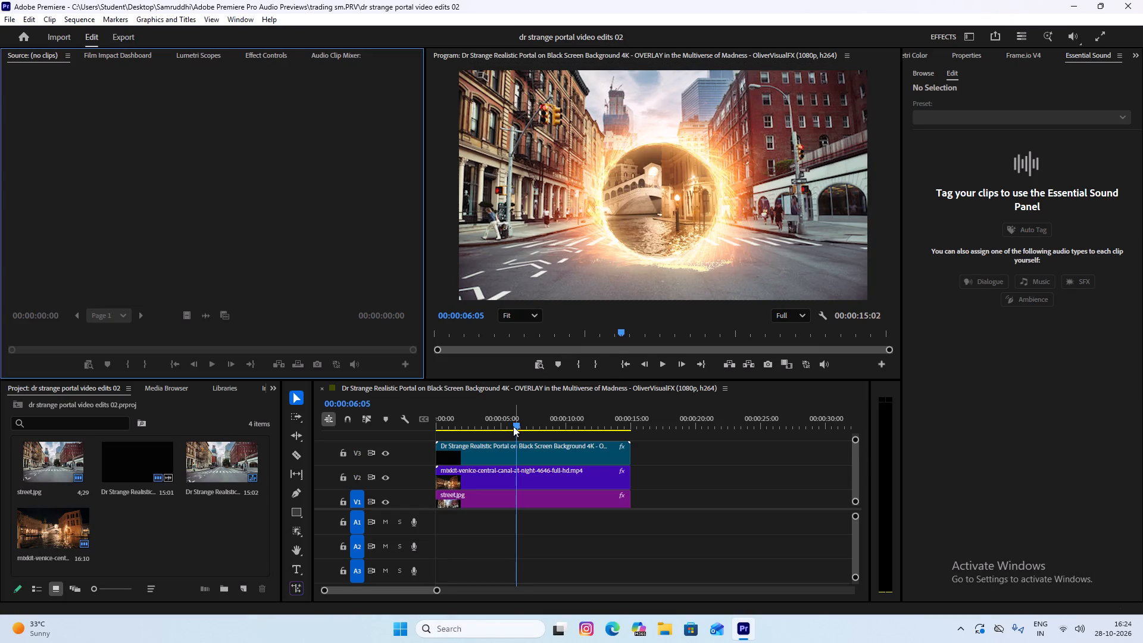
# Play the portal sequence from the start and review the frames where the portal ring disappears, back to 00:00:10:05.
pyautogui.moveTo(517, 424); pyautogui.dragTo(377, 427)
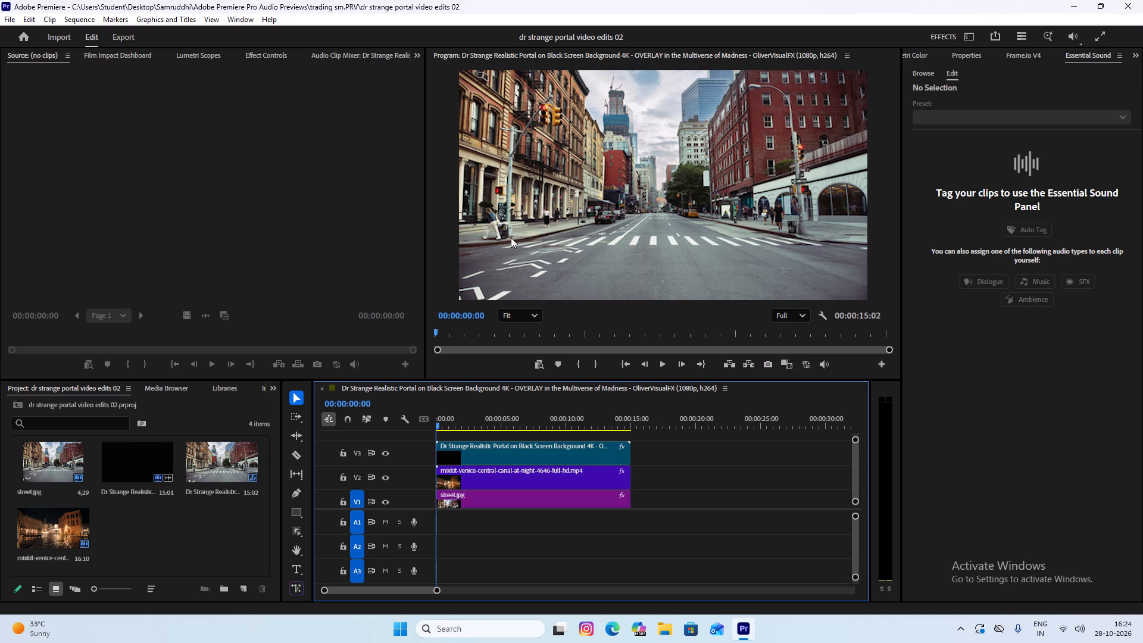
pyautogui.press('space')
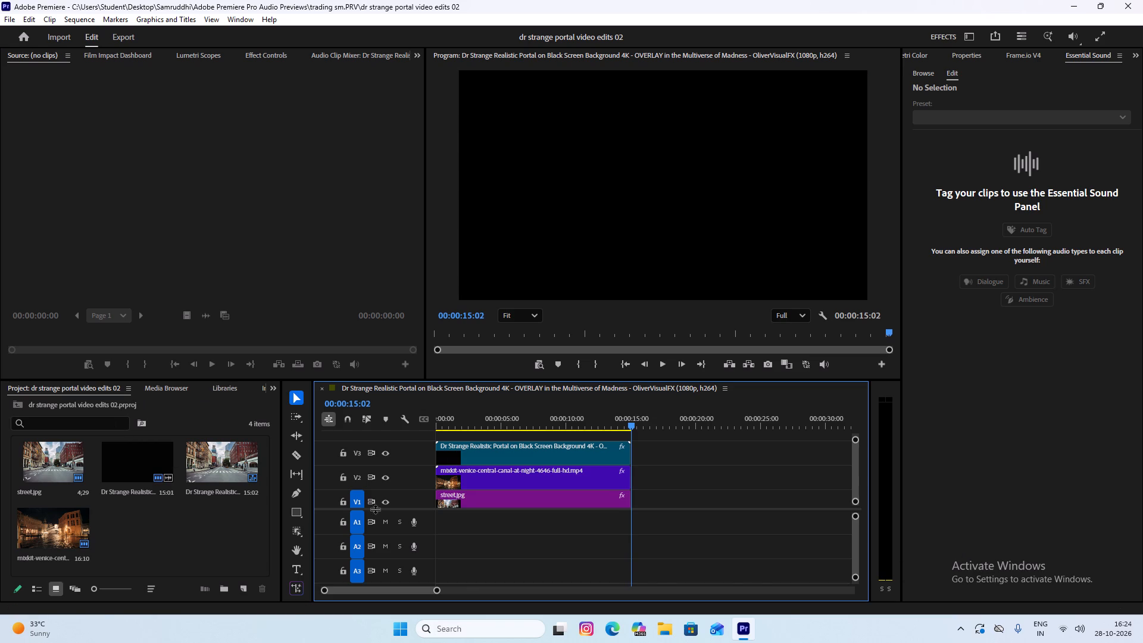
pyautogui.moveTo(631, 426); pyautogui.dragTo(625, 426)
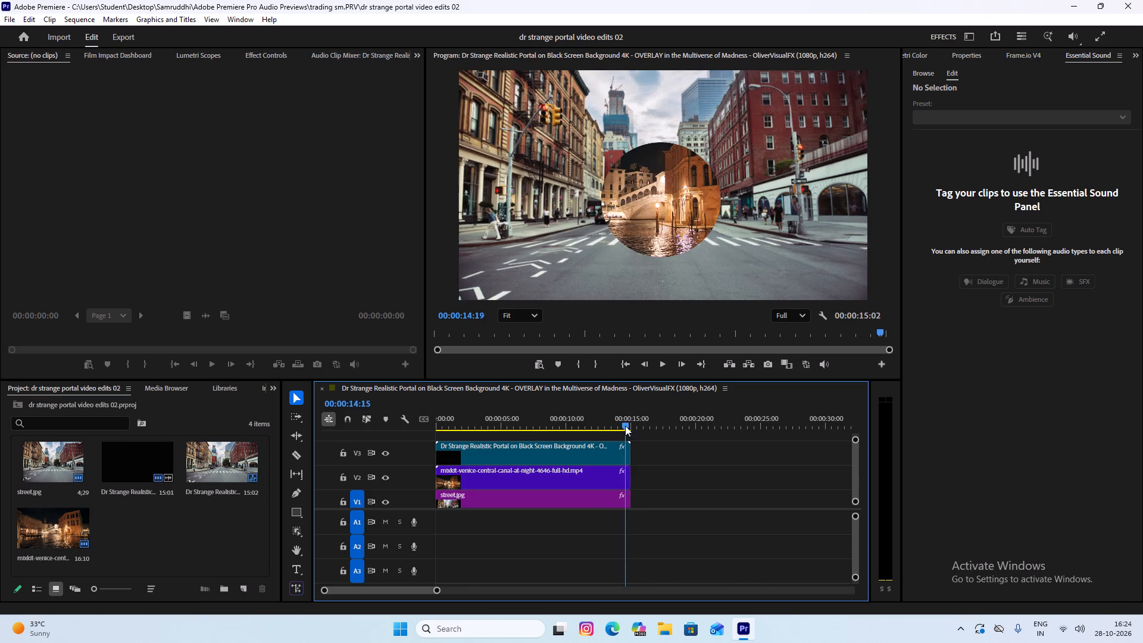
pyautogui.moveTo(625, 426); pyautogui.dragTo(589, 427)
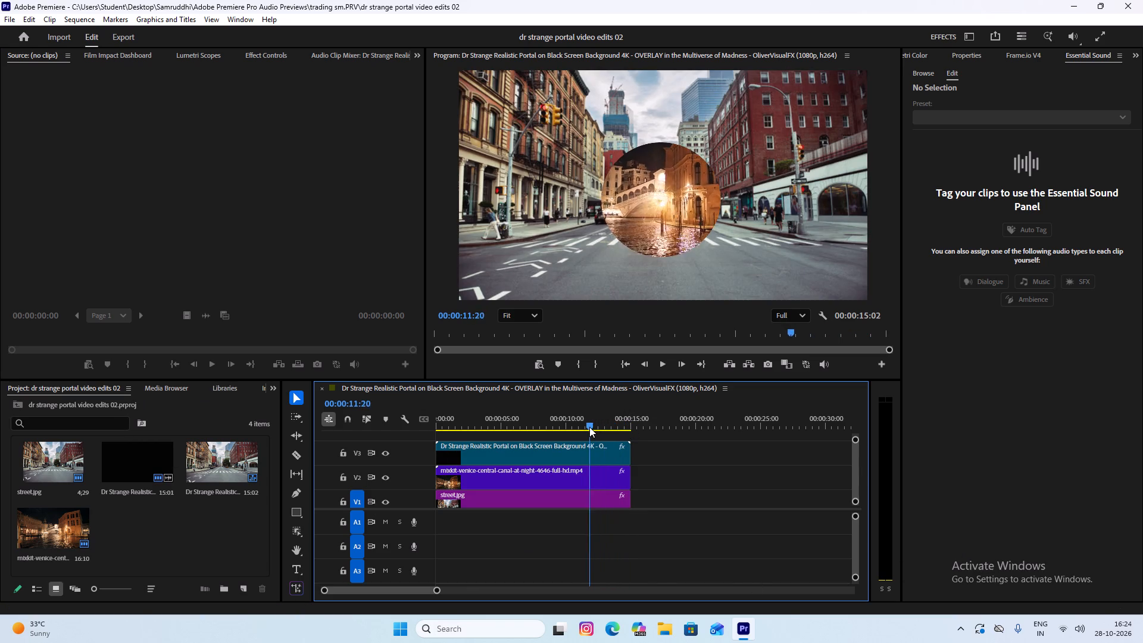
pyautogui.moveTo(589, 427); pyautogui.dragTo(571, 430)
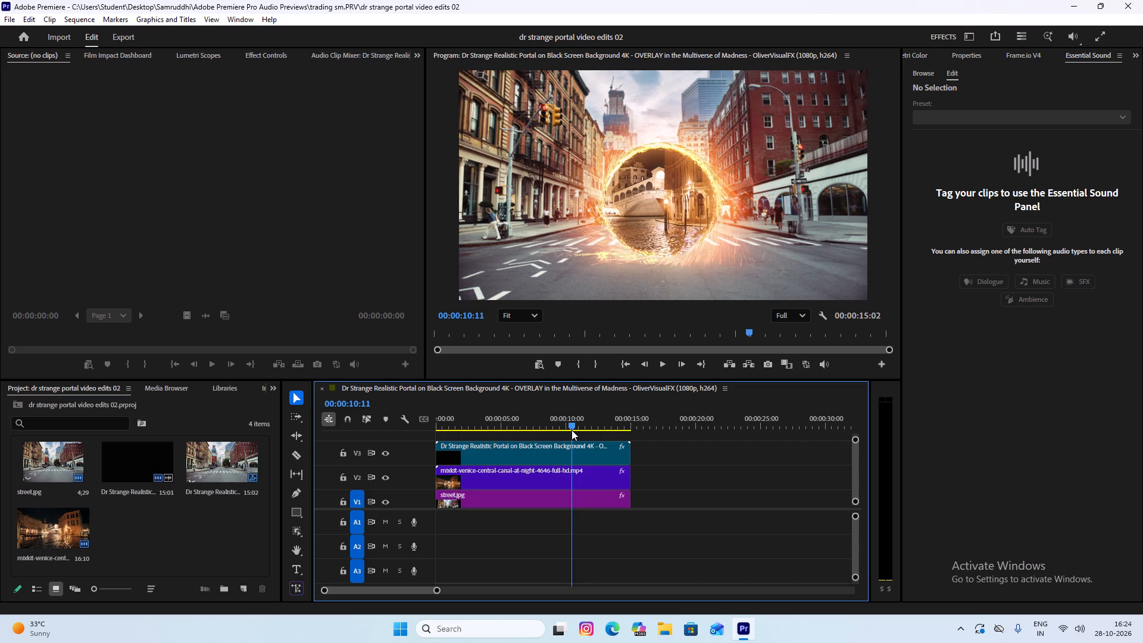
pyautogui.moveTo(571, 430); pyautogui.dragTo(569, 430)
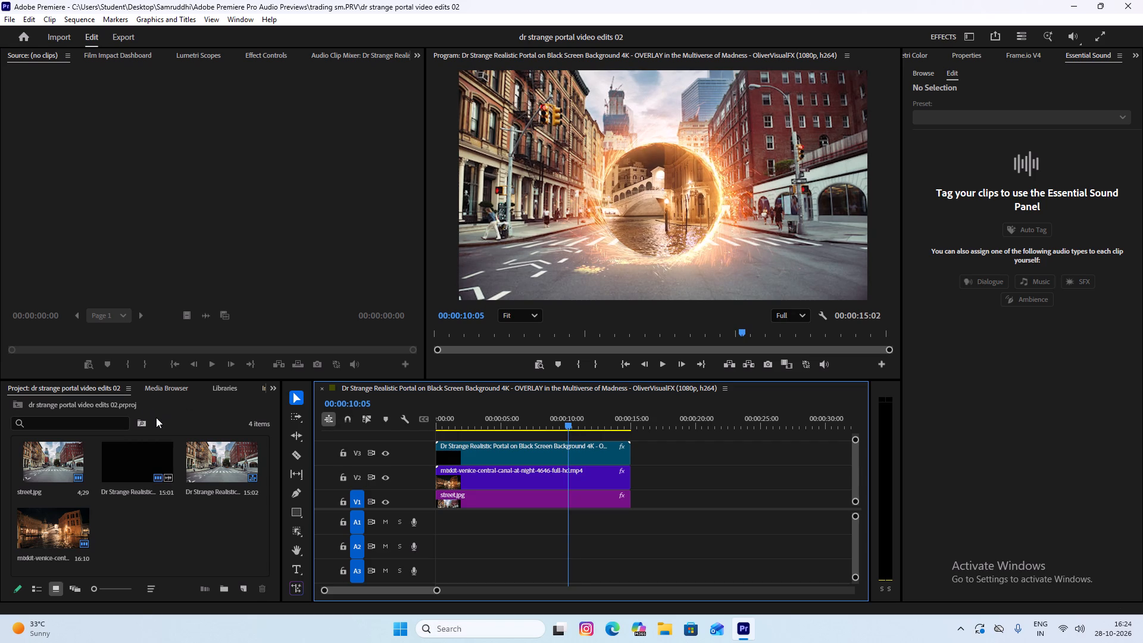
# Open the Venice canal clip on V2 in the Source Monitor and view its clip information.
pyautogui.doubleClick(272, 54)
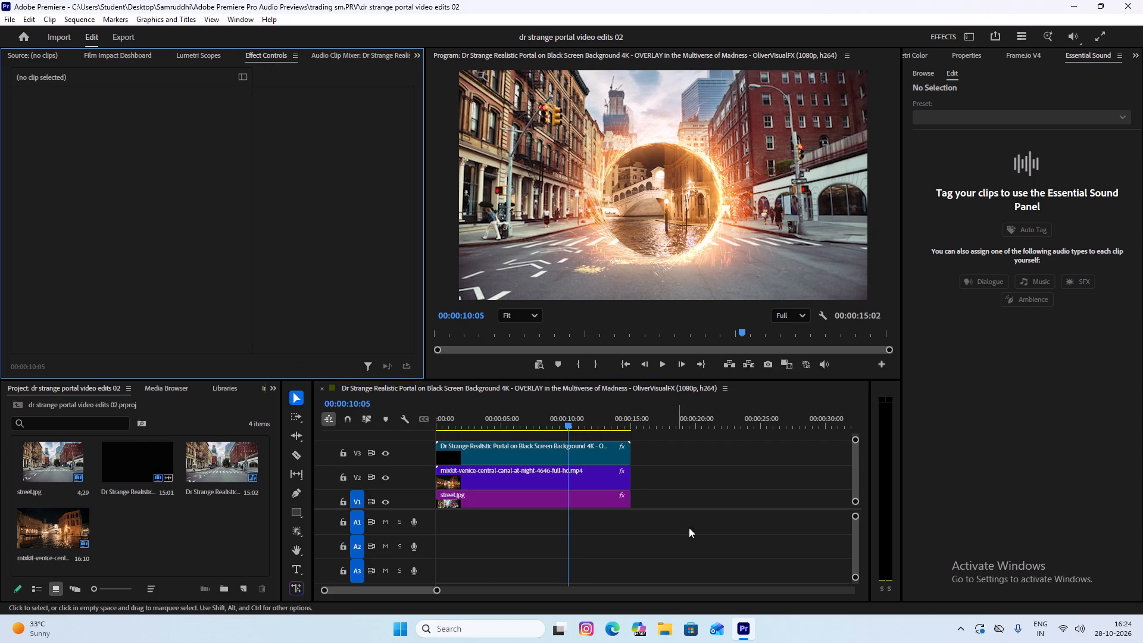
pyautogui.doubleClick(537, 476)
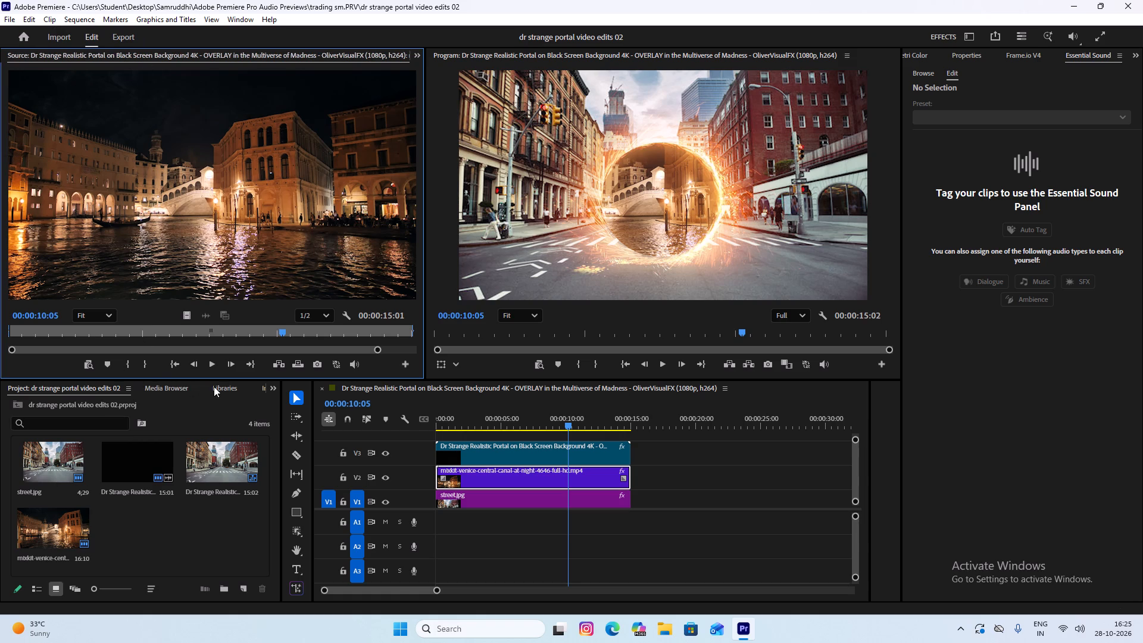
pyautogui.moveTo(259, 386); pyautogui.dragTo(182, 388)
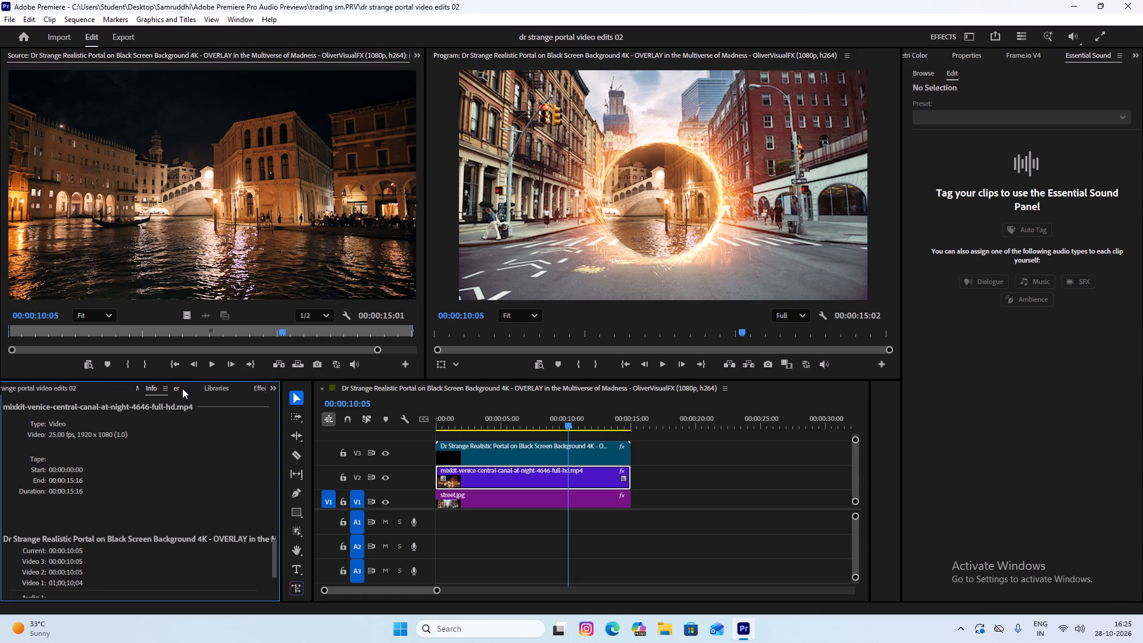
pyautogui.moveTo(182, 388); pyautogui.dragTo(245, 389)
pyautogui.scroll(1, 164, 498)
pyautogui.scroll(-4, 164, 498)
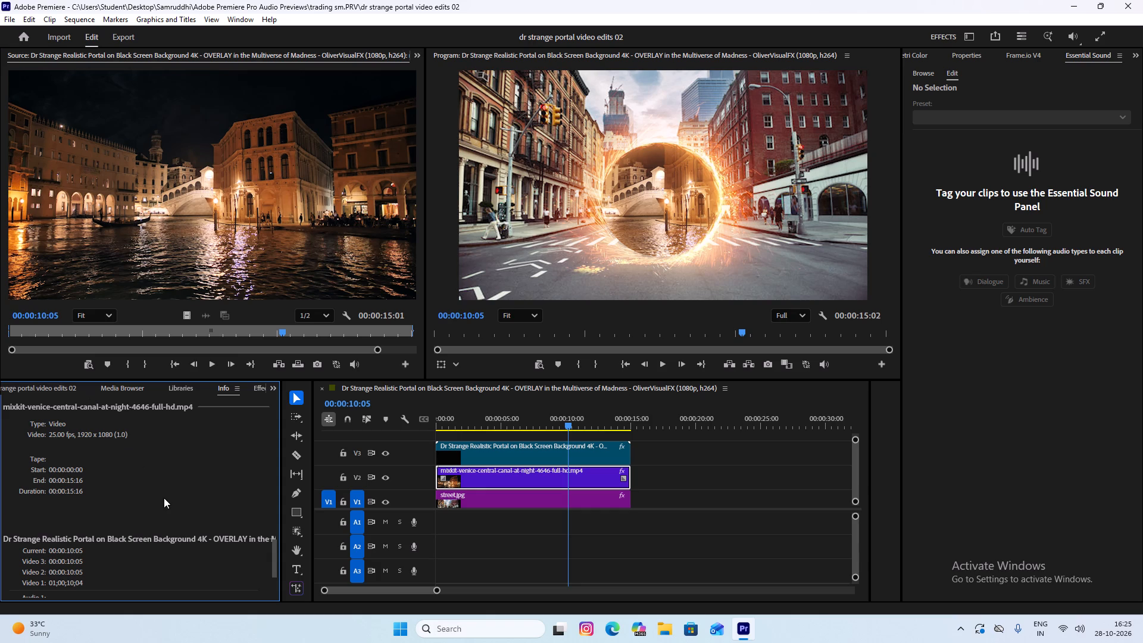
pyautogui.scroll(5, 164, 498)
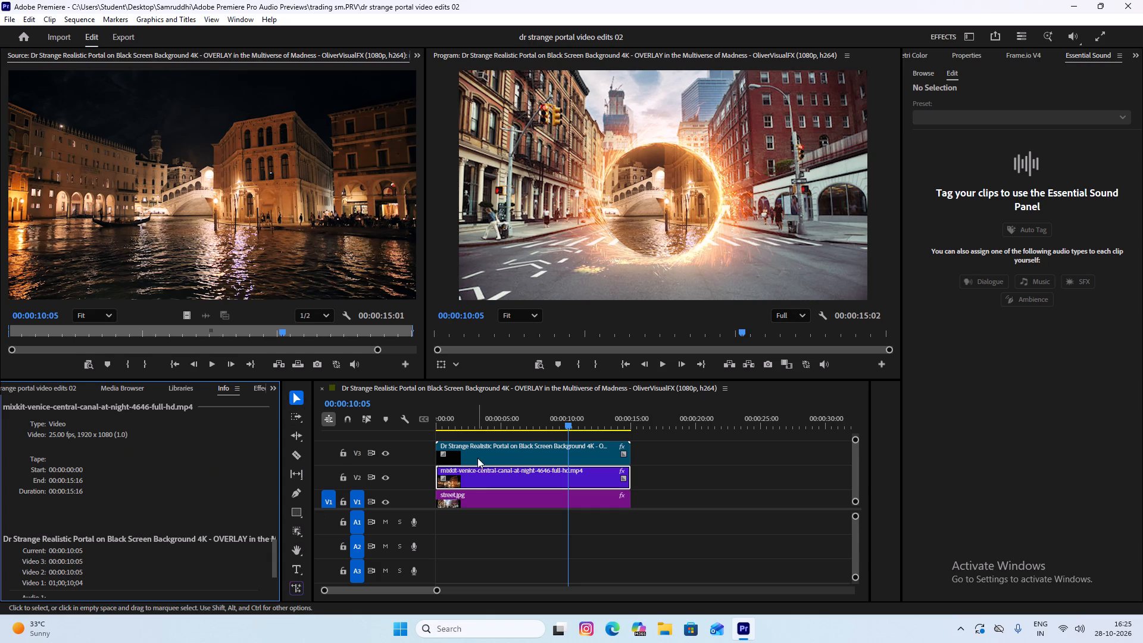
# Compare the portal overlay clip on V3 with the Venice canal clip on V2 in the Source Monitor.
pyautogui.click(509, 459)
pyautogui.click(508, 476)
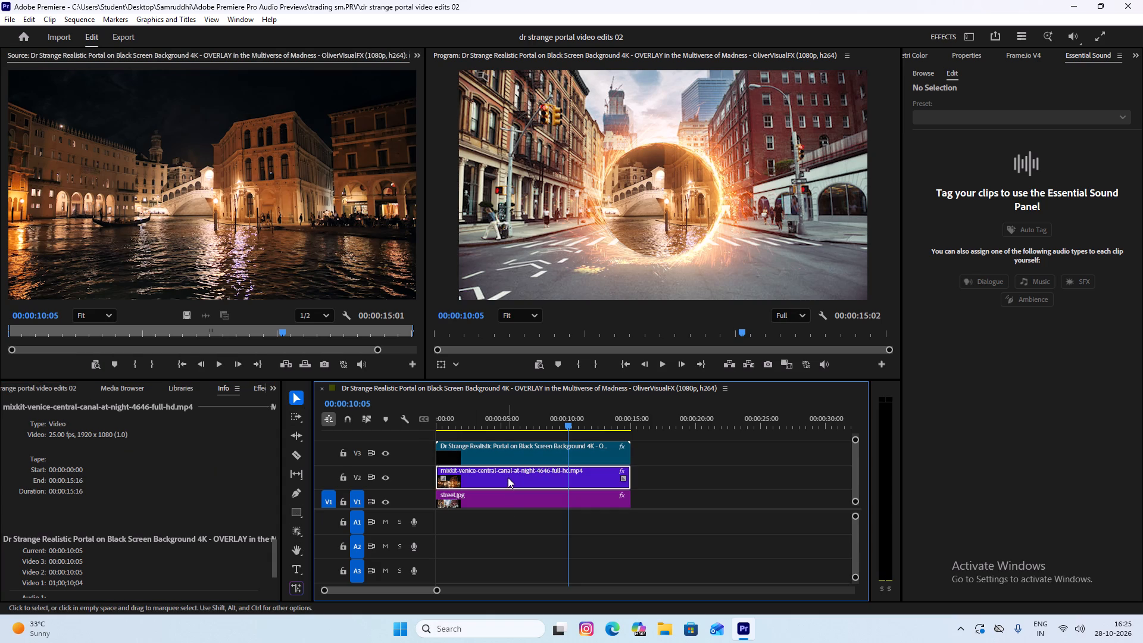
pyautogui.click(508, 505)
pyautogui.click(509, 473)
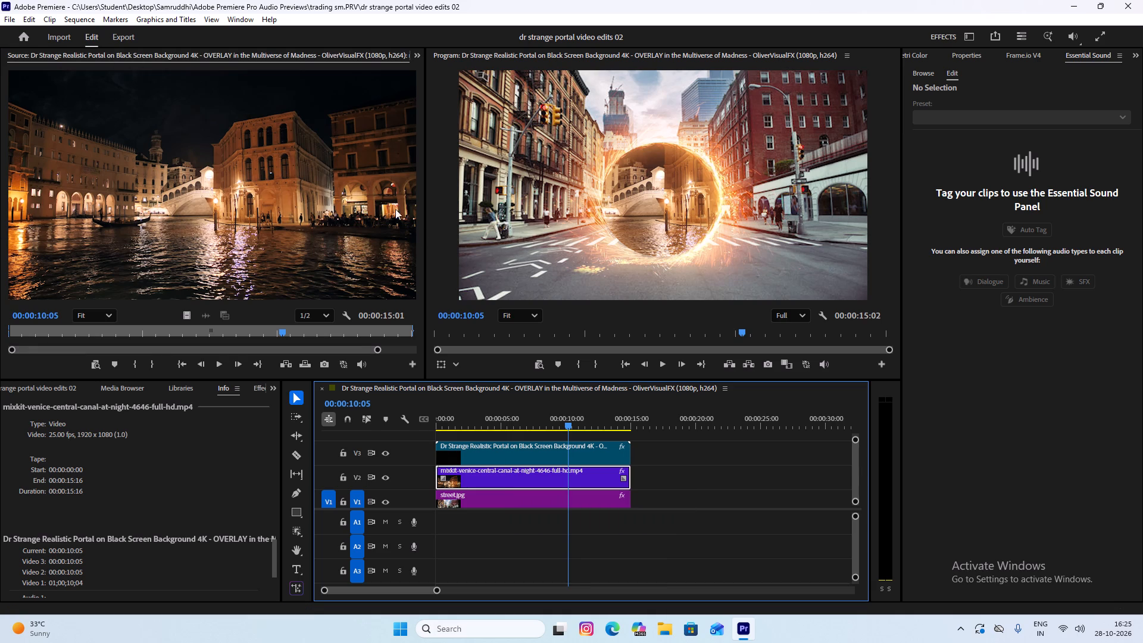
pyautogui.click(532, 456)
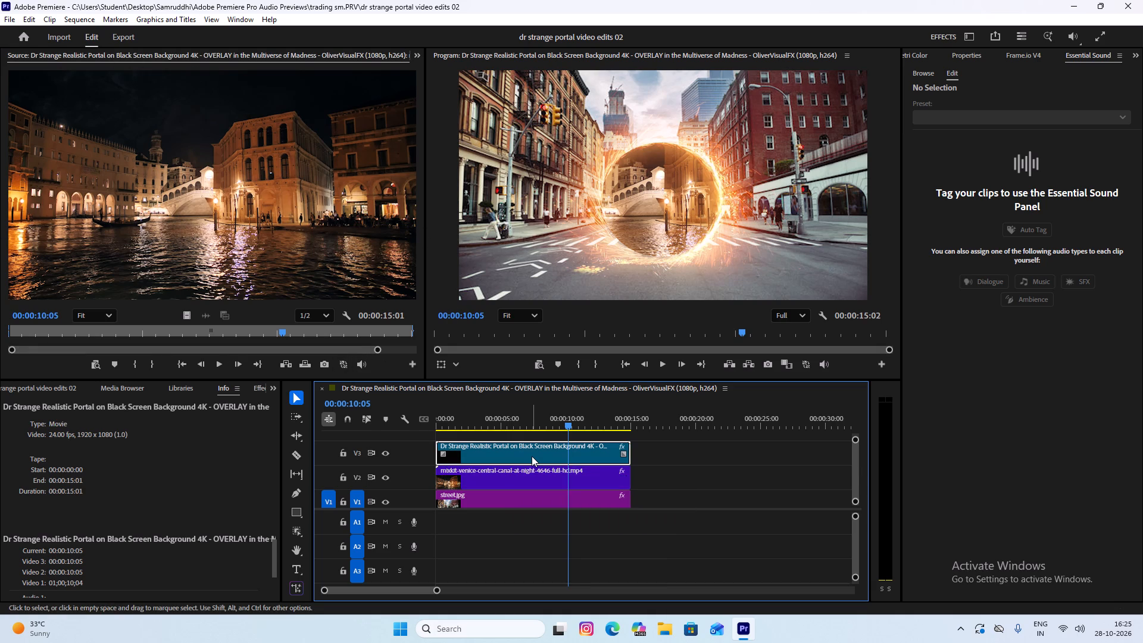
pyautogui.doubleClick(532, 456)
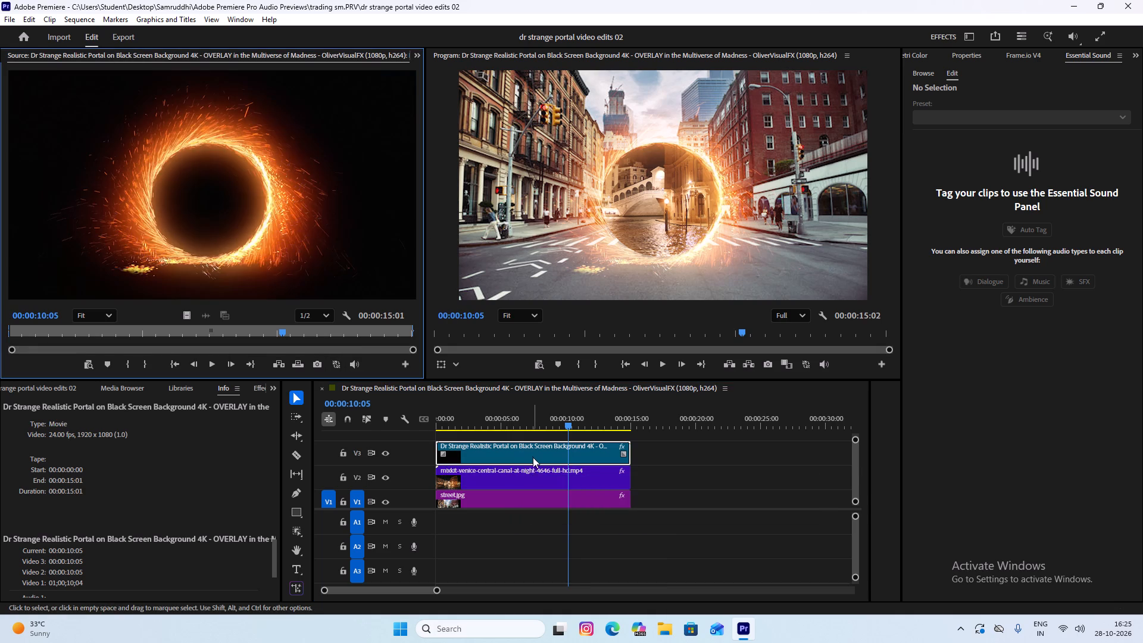
pyautogui.doubleClick(536, 467)
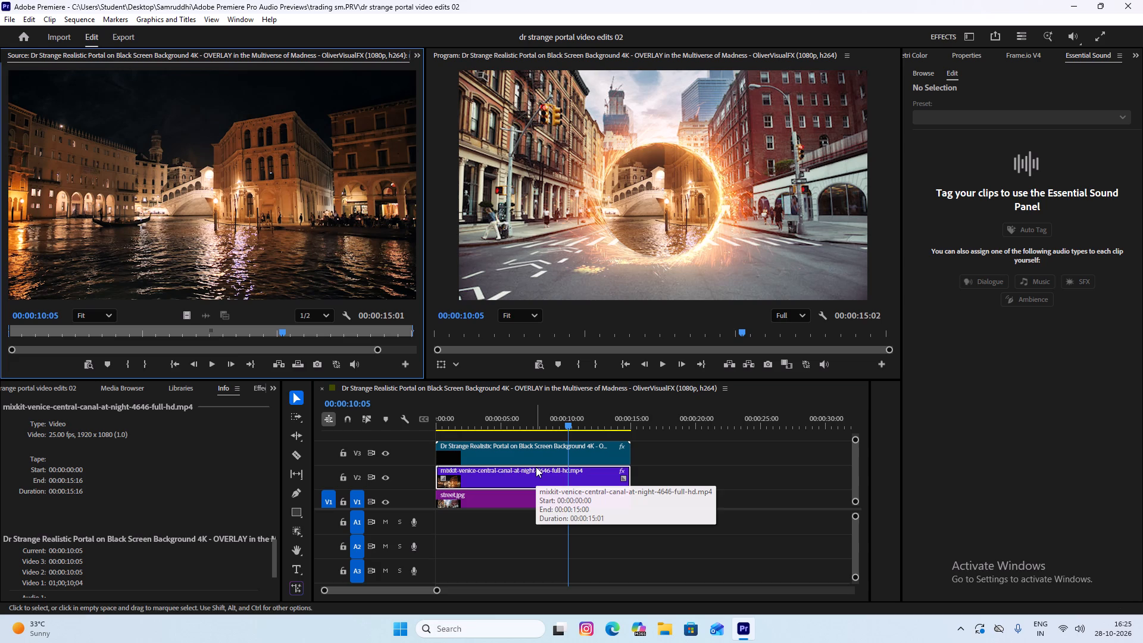
pyautogui.doubleClick(323, 141)
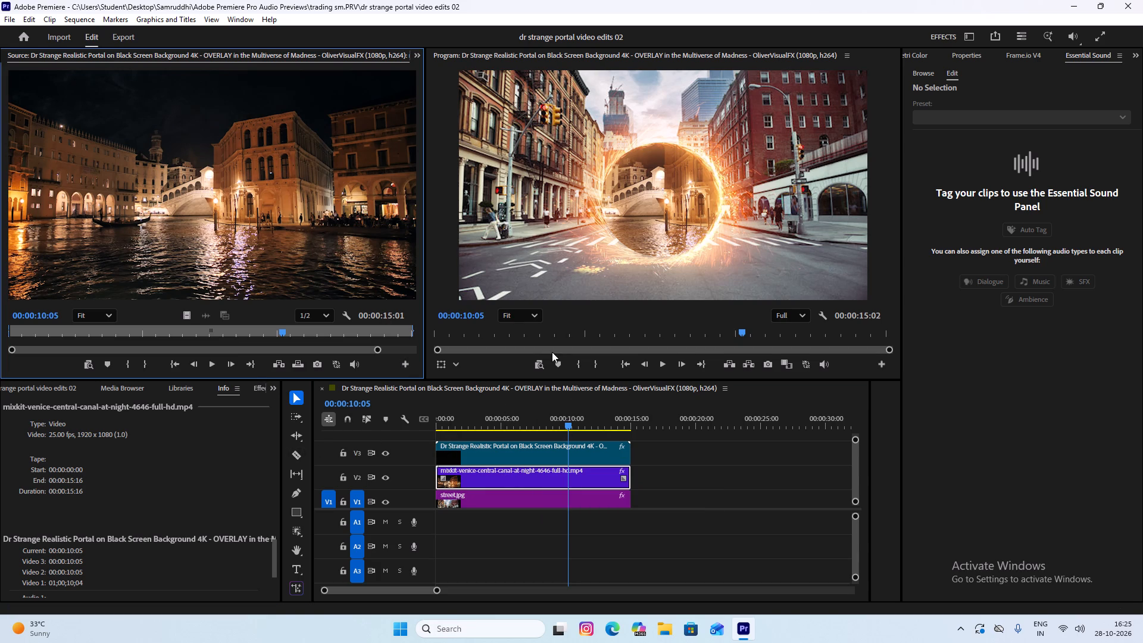
pyautogui.click(673, 226)
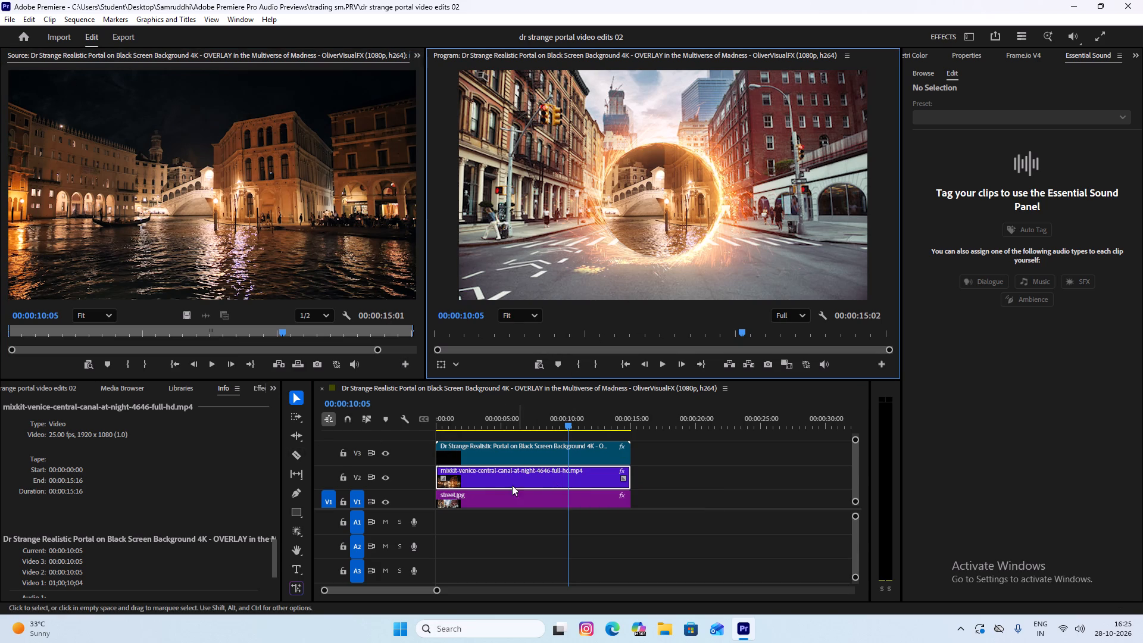
pyautogui.click(499, 477)
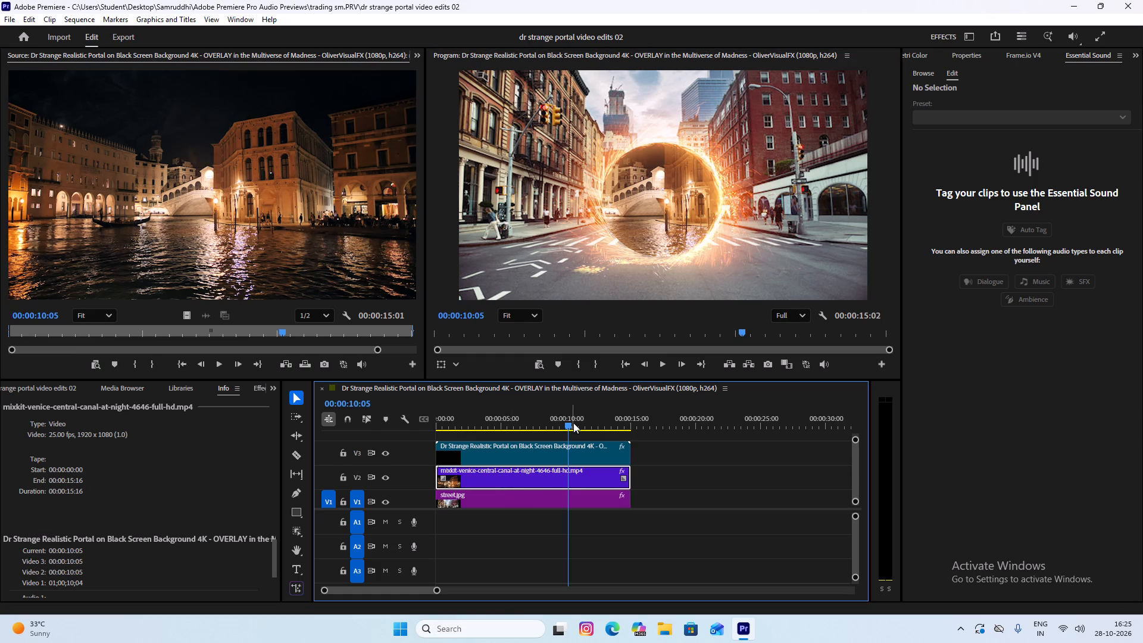
# Replay the sequence from the start and examine frame by frame how the portal looks between 00:00:10:02 and 00:00:10:08.
pyautogui.moveTo(569, 424); pyautogui.dragTo(373, 427)
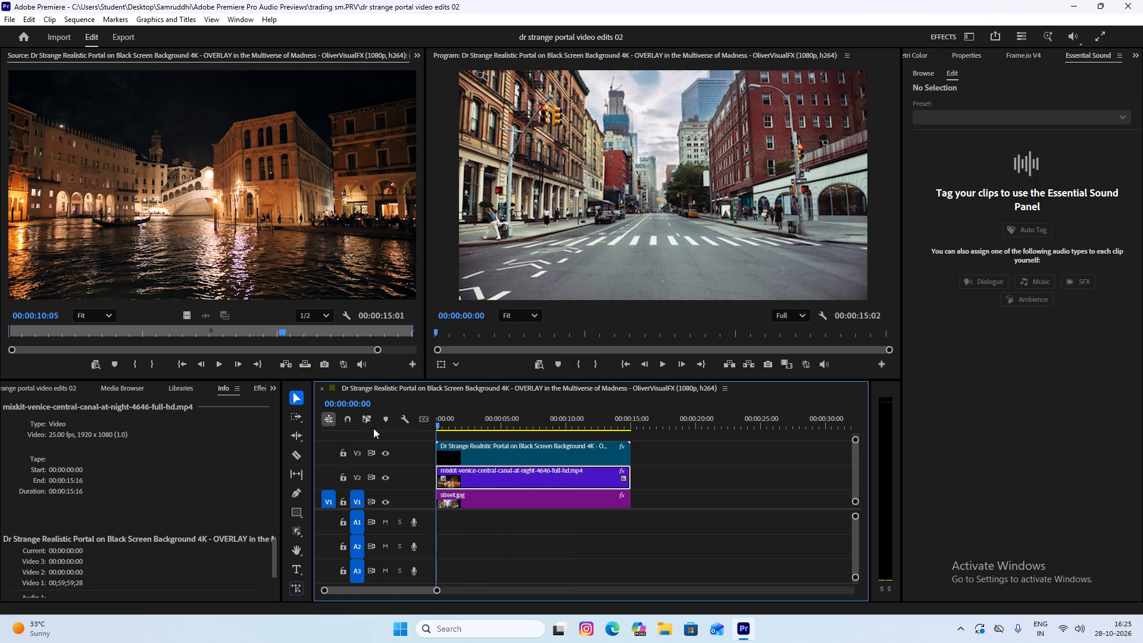
pyautogui.press('space')
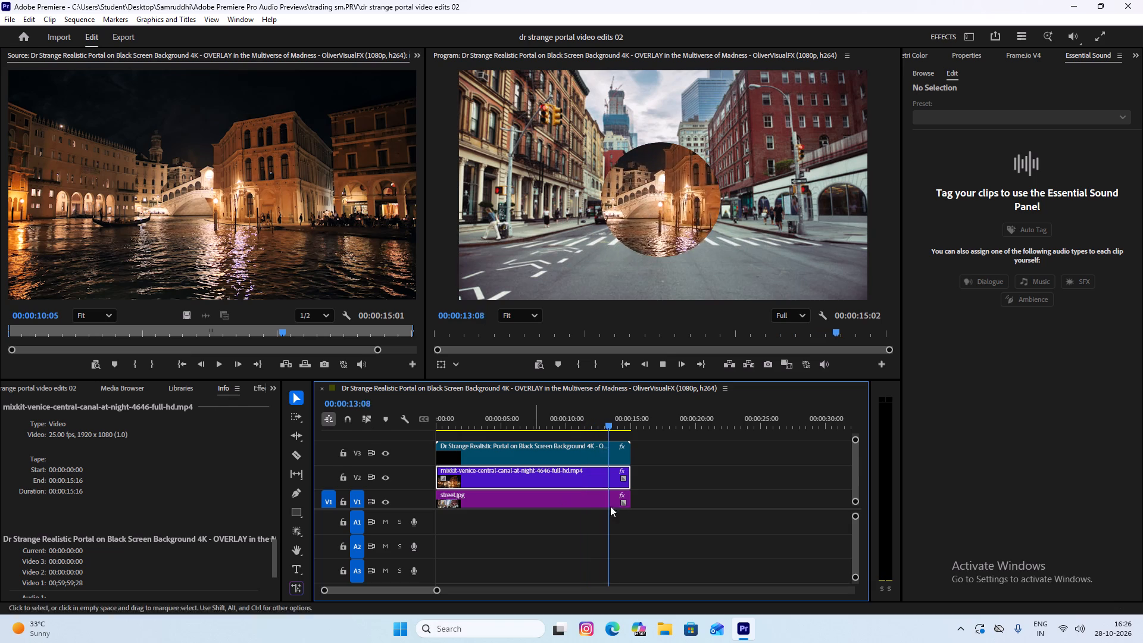
pyautogui.moveTo(618, 424); pyautogui.dragTo(569, 420)
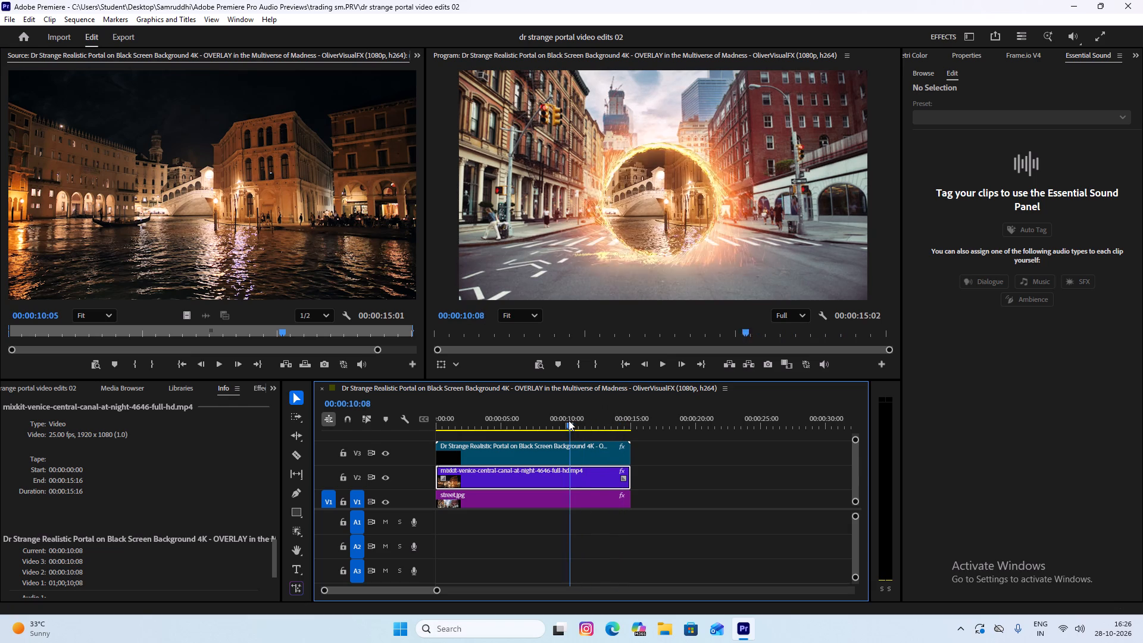
pyautogui.moveTo(569, 420); pyautogui.dragTo(568, 420)
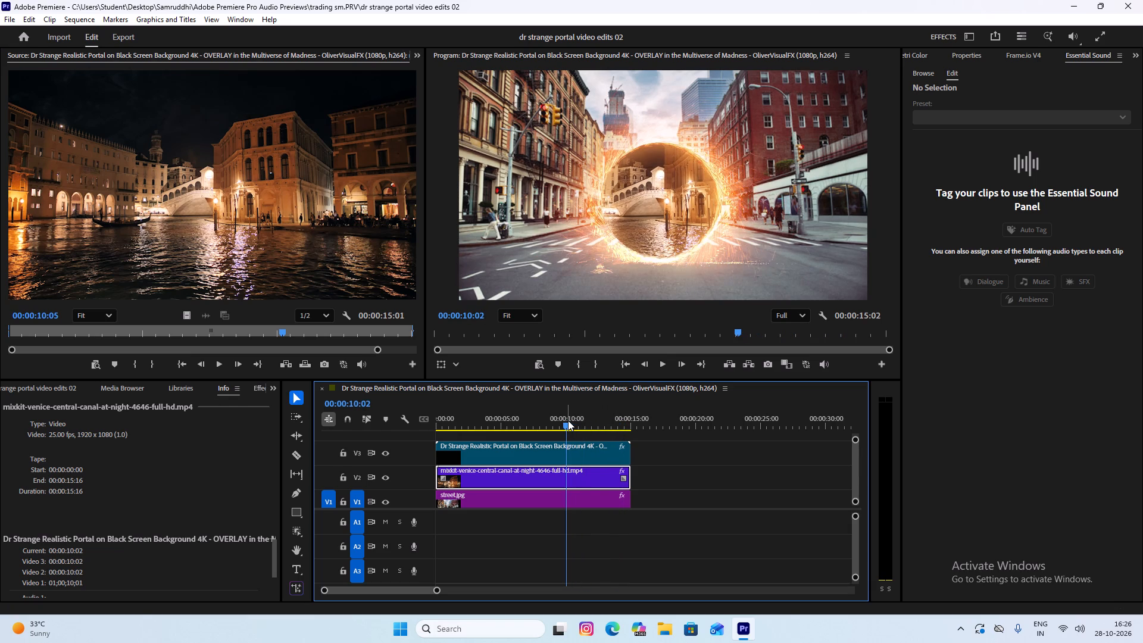
pyautogui.click(676, 364)
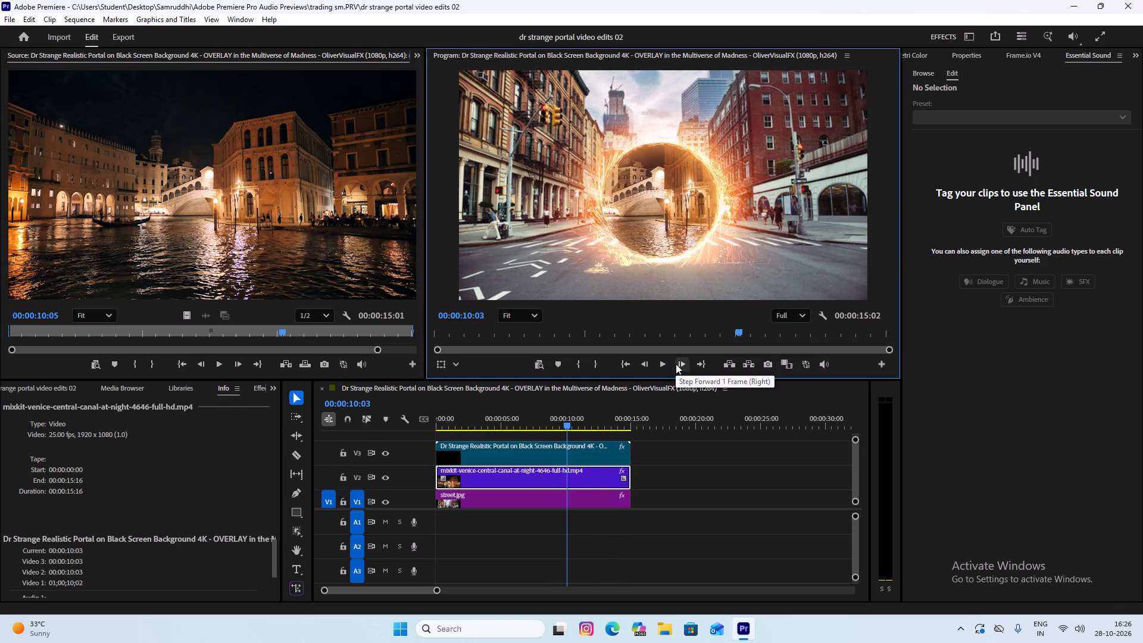
pyautogui.click(676, 364)
pyautogui.click(676, 364)
pyautogui.click(676, 364)
pyautogui.click(676, 364)
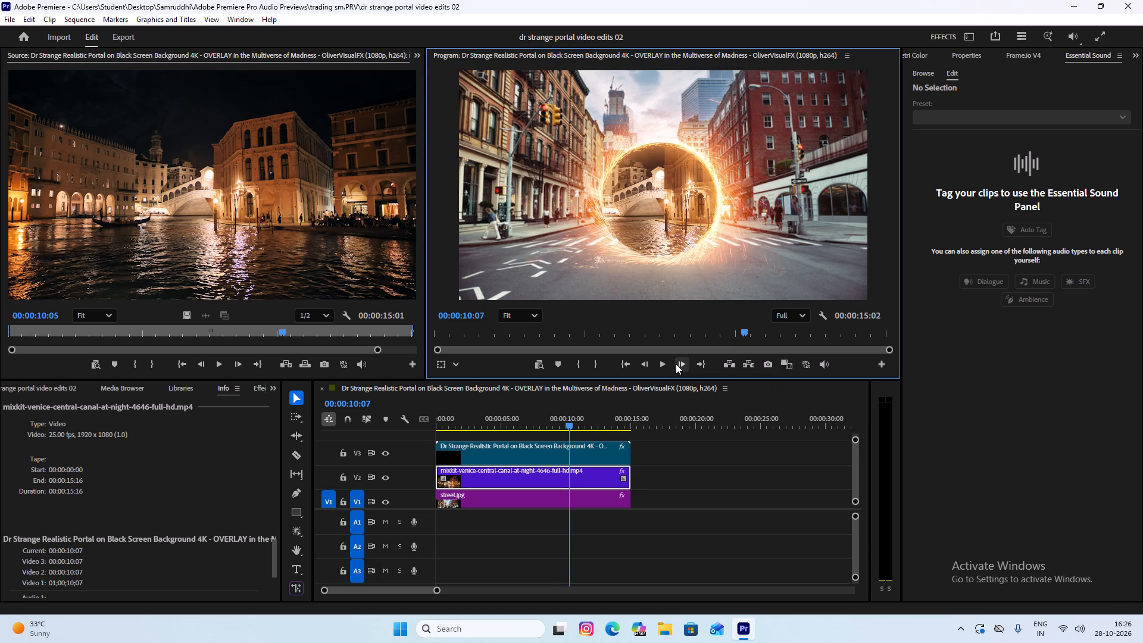
pyautogui.click(676, 364)
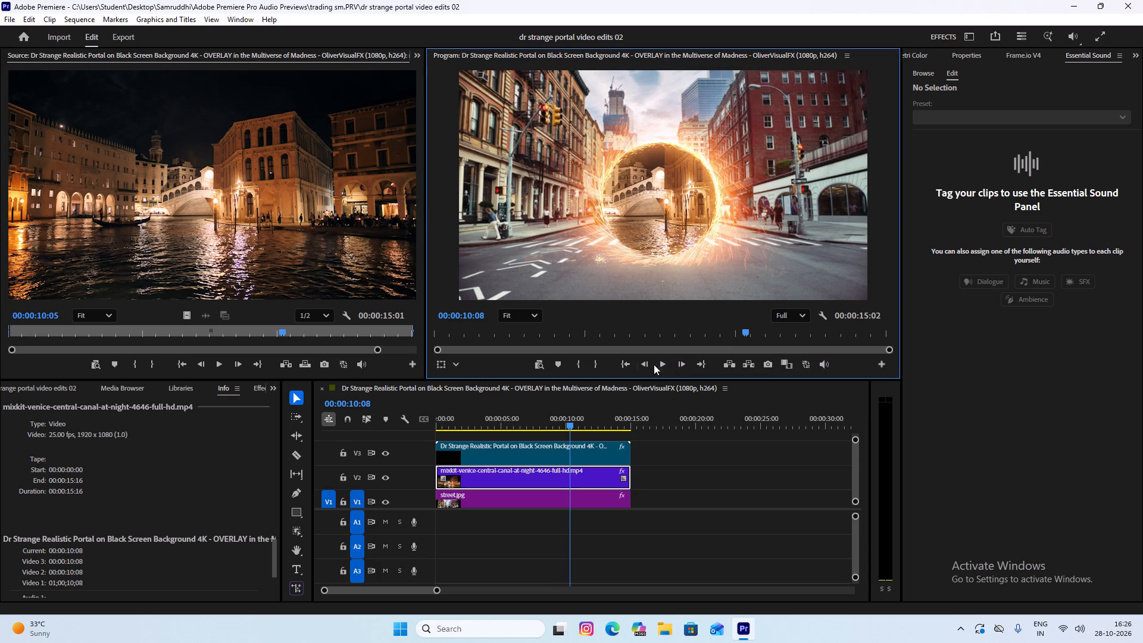
pyautogui.click(645, 364)
pyautogui.click(645, 364)
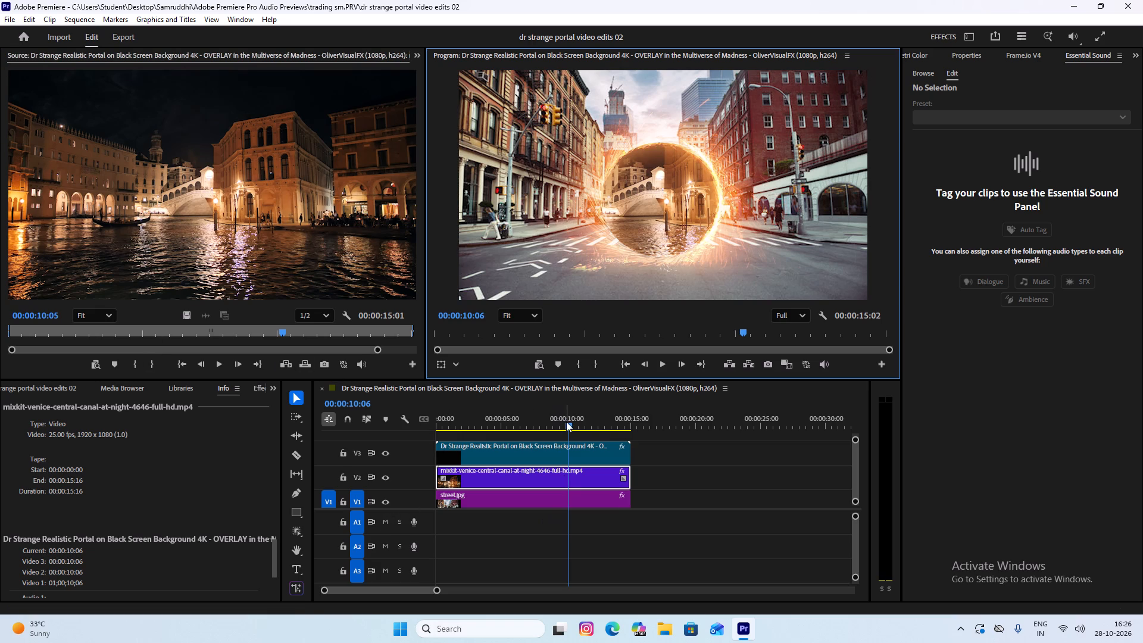
# Replay the portal sequence from the start, return to 00:00:10:03, and watch the ring close over the Venice view.
pyautogui.moveTo(569, 427); pyautogui.dragTo(236, 445)
pyautogui.press('space')
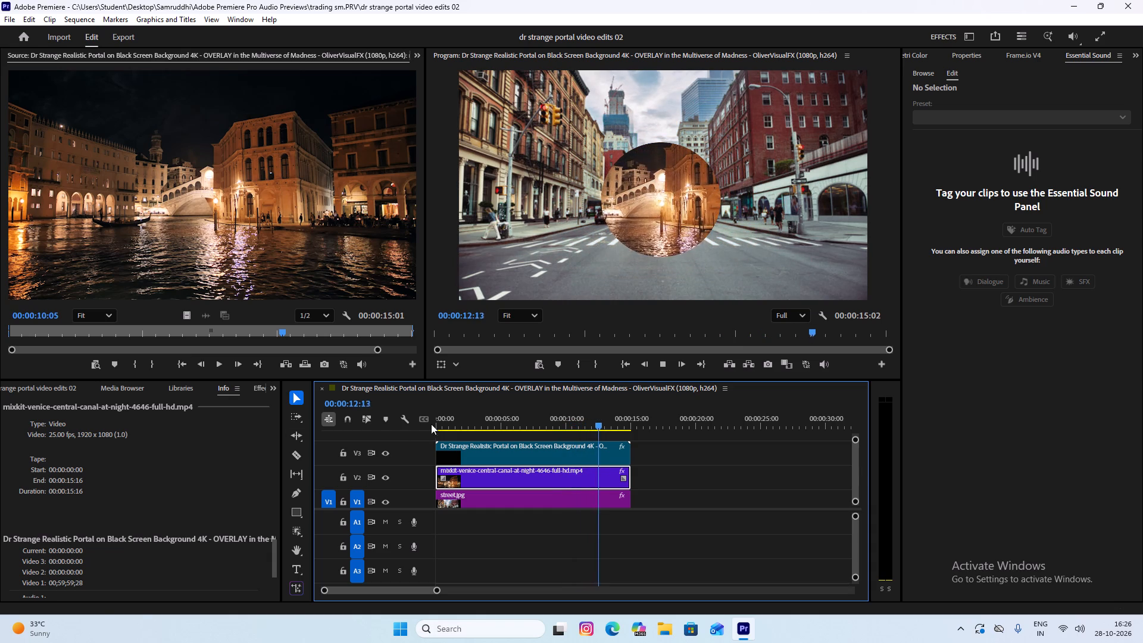
pyautogui.press('space')
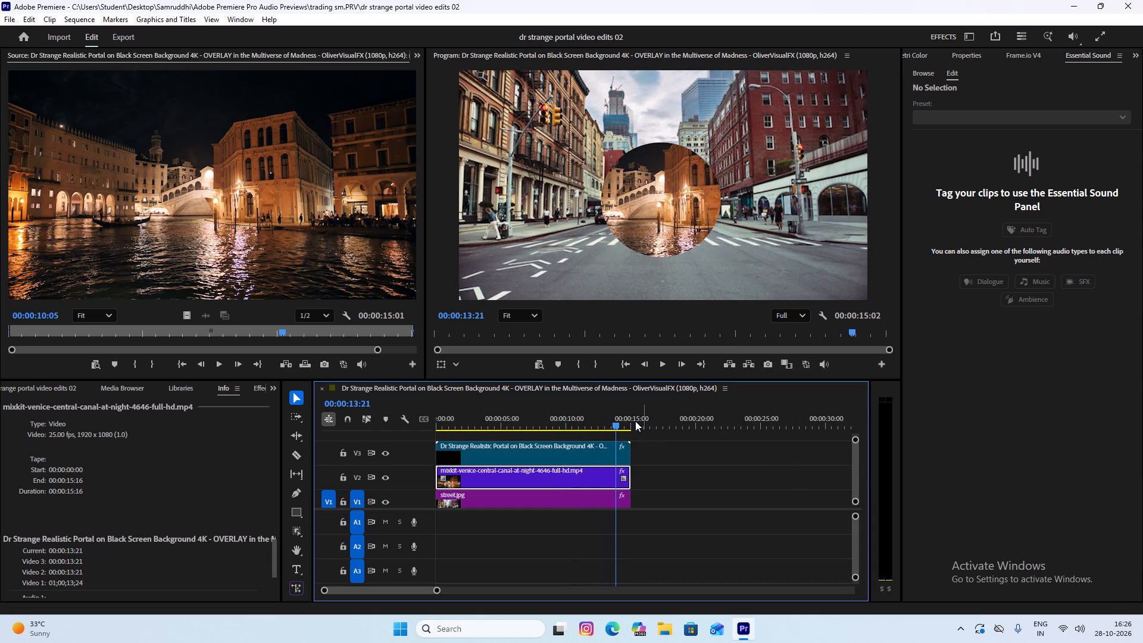
pyautogui.press('space')
pyautogui.press('space')
pyautogui.moveTo(622, 423); pyautogui.dragTo(598, 427)
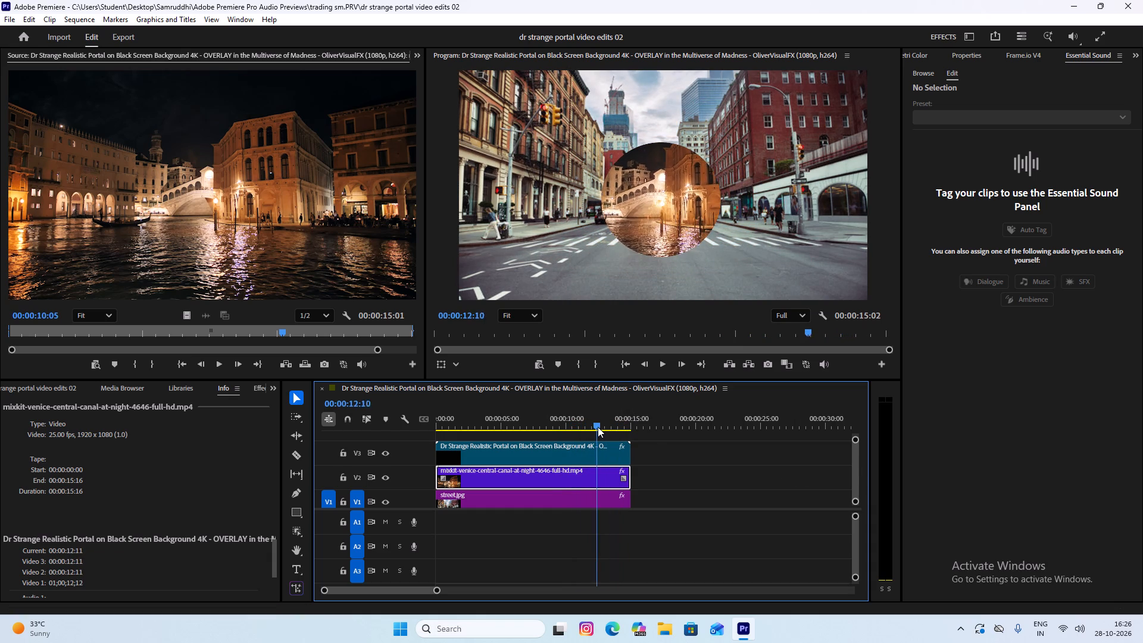
pyautogui.moveTo(598, 427); pyautogui.dragTo(569, 428)
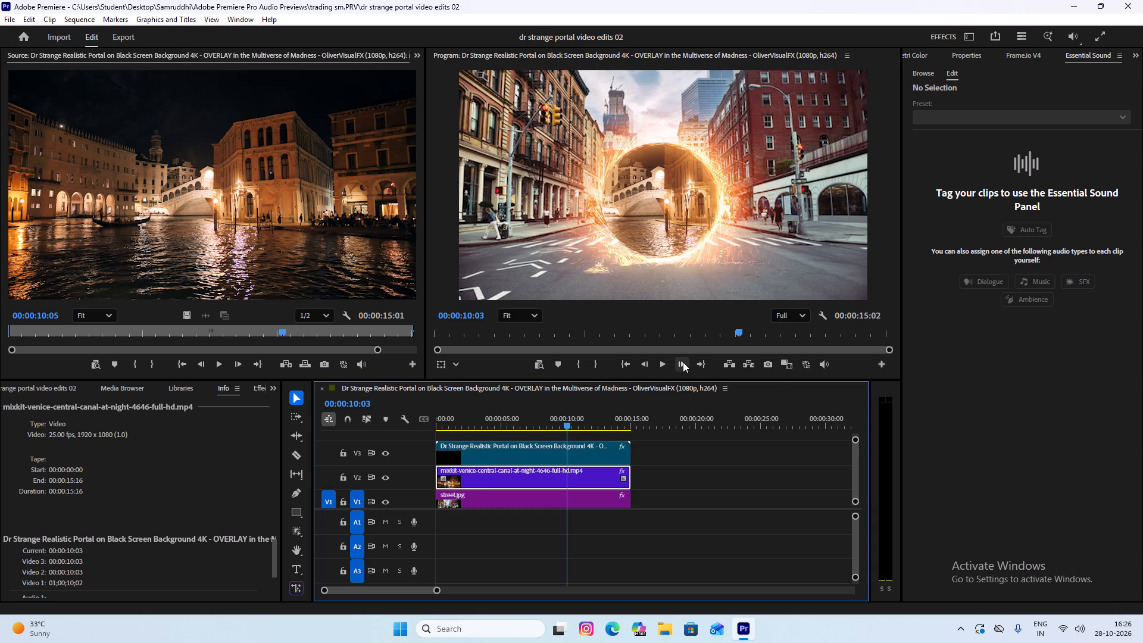
pyautogui.press('space')
pyautogui.click(682, 363)
pyautogui.press('space')
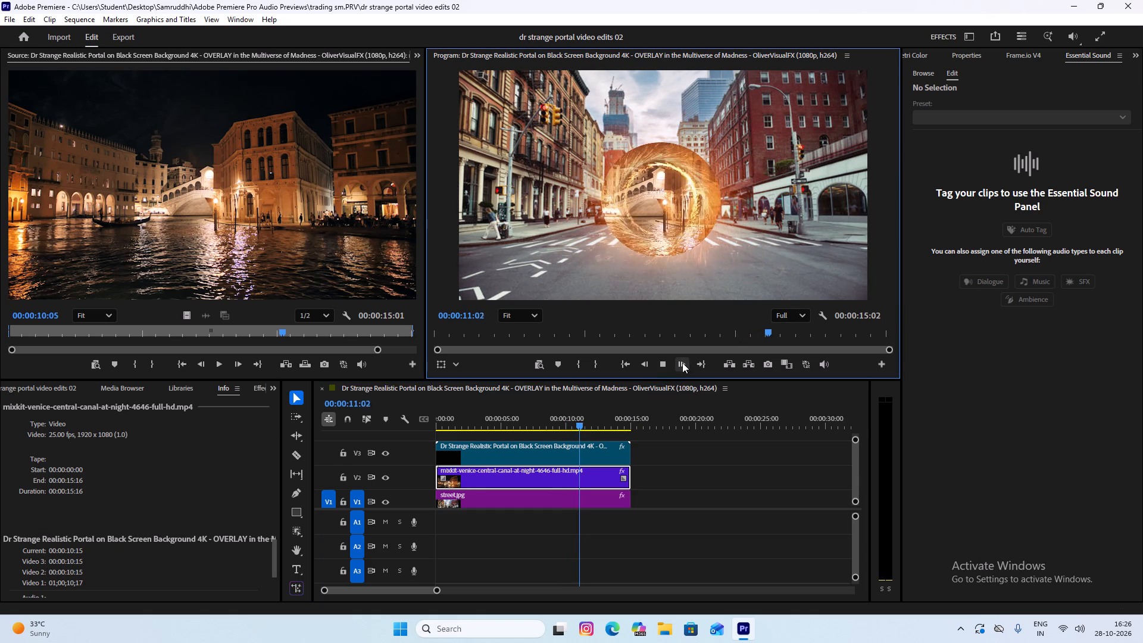
pyautogui.press('space')
# Examine the ring closing frame by frame back to 00:00:10:04, then replay the sequence from there to its end.
pyautogui.tripleClick(648, 368)
pyautogui.tripleClick(648, 368)
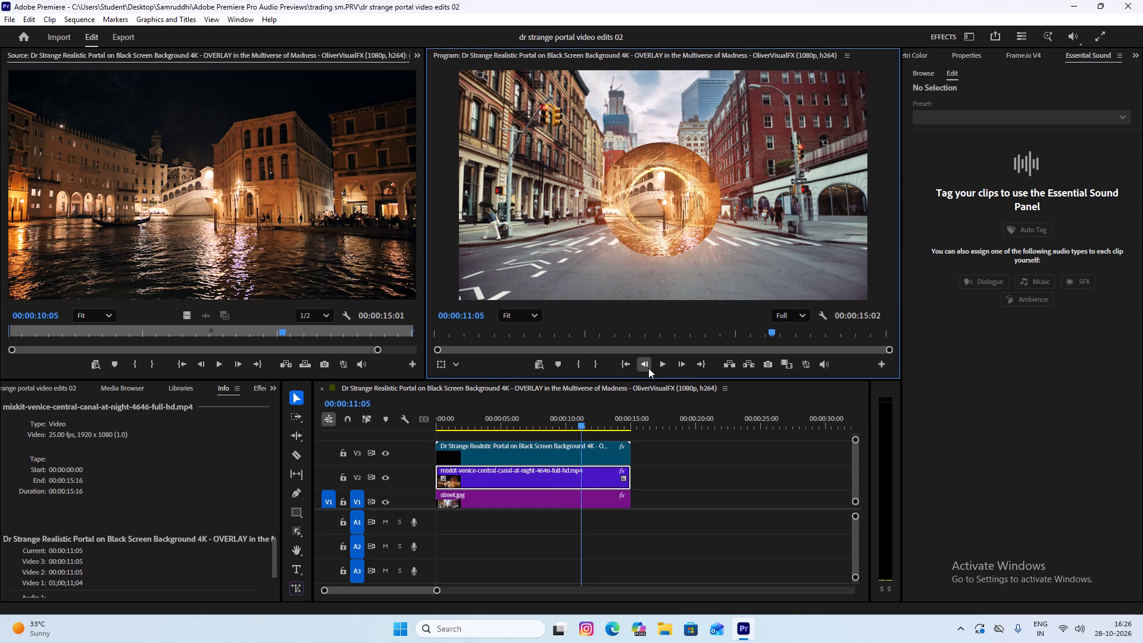
pyautogui.tripleClick(648, 368)
pyautogui.tripleClick(647, 370)
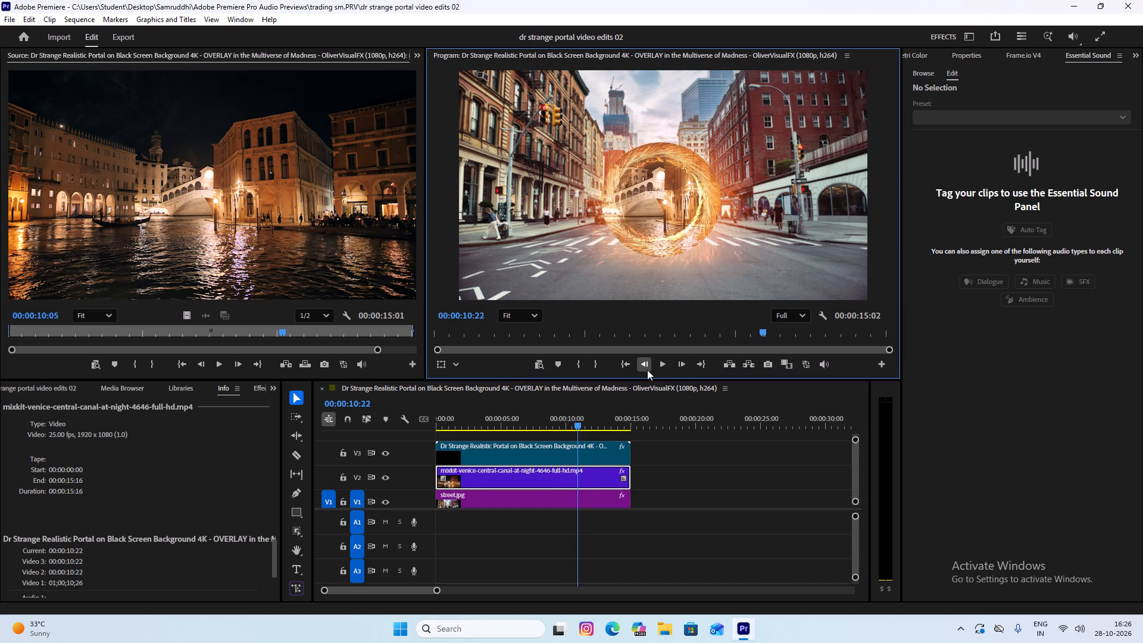
pyautogui.tripleClick(647, 370)
pyautogui.tripleClick(647, 370)
pyautogui.click(647, 370)
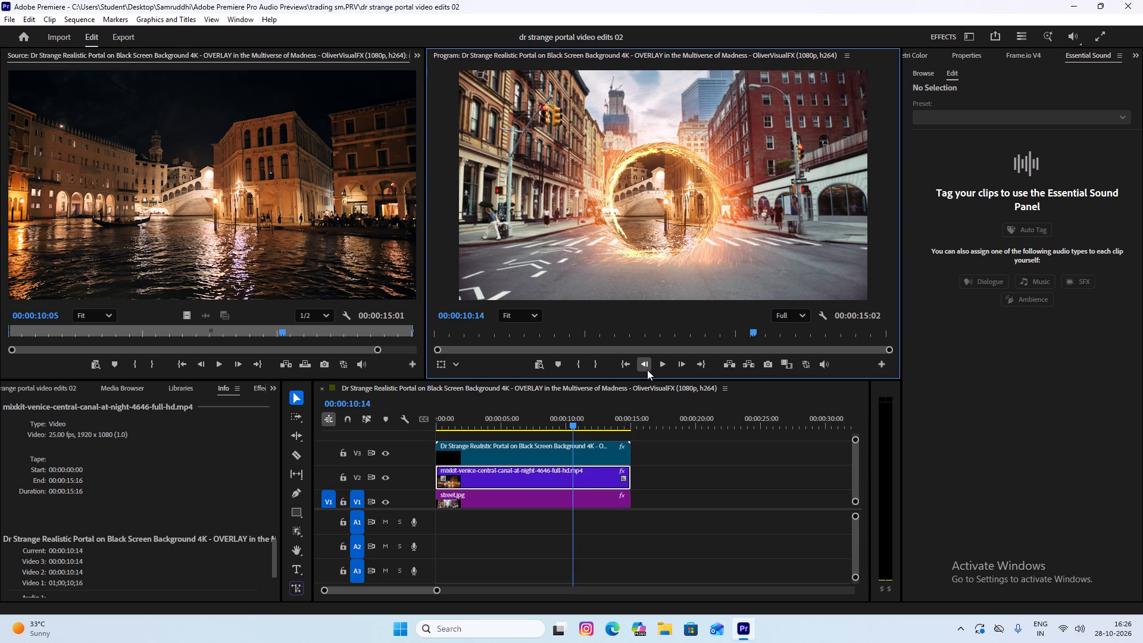
pyautogui.doubleClick(647, 370)
pyautogui.click(647, 370)
pyautogui.click(647, 370)
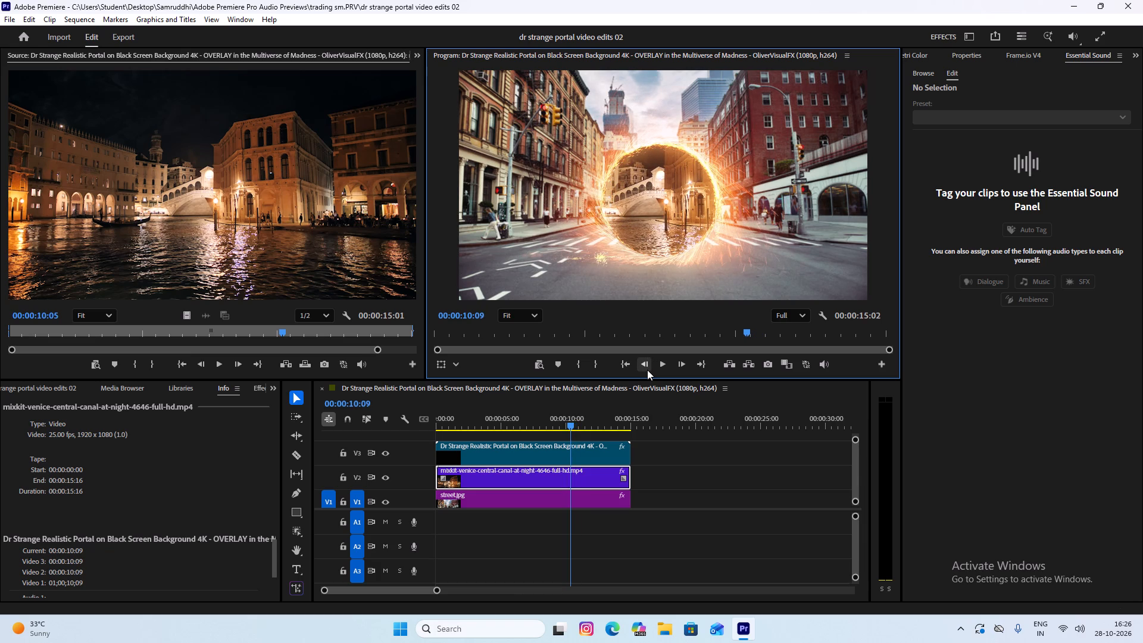
pyautogui.click(647, 370)
pyautogui.click(647, 370)
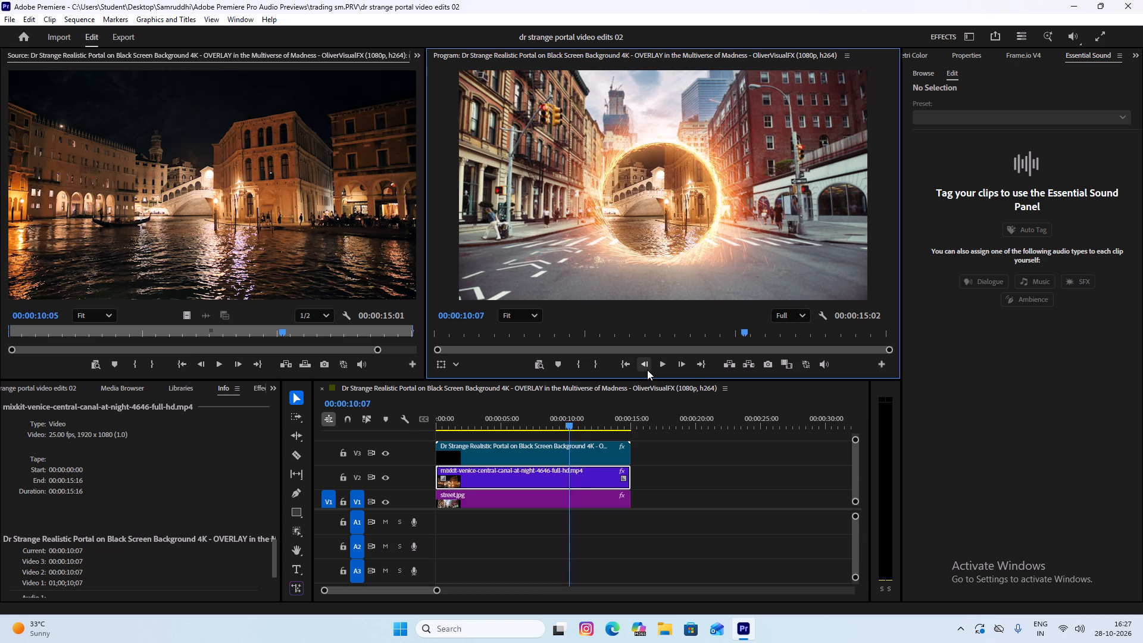
pyautogui.click(647, 370)
pyautogui.click(647, 370)
pyautogui.click(647, 370)
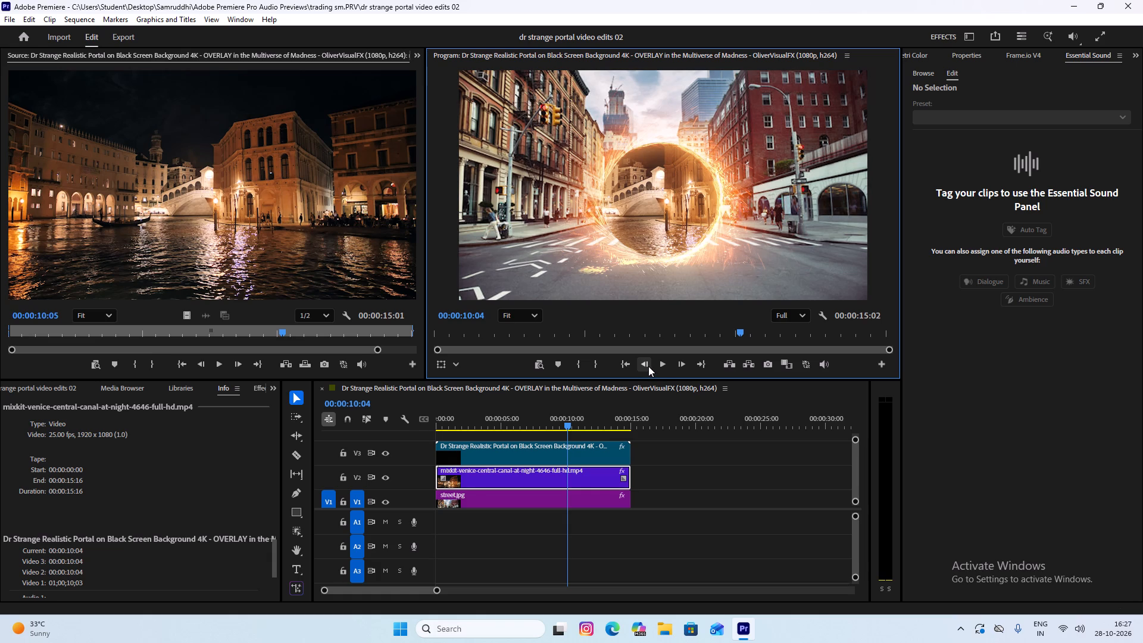
pyautogui.press('space')
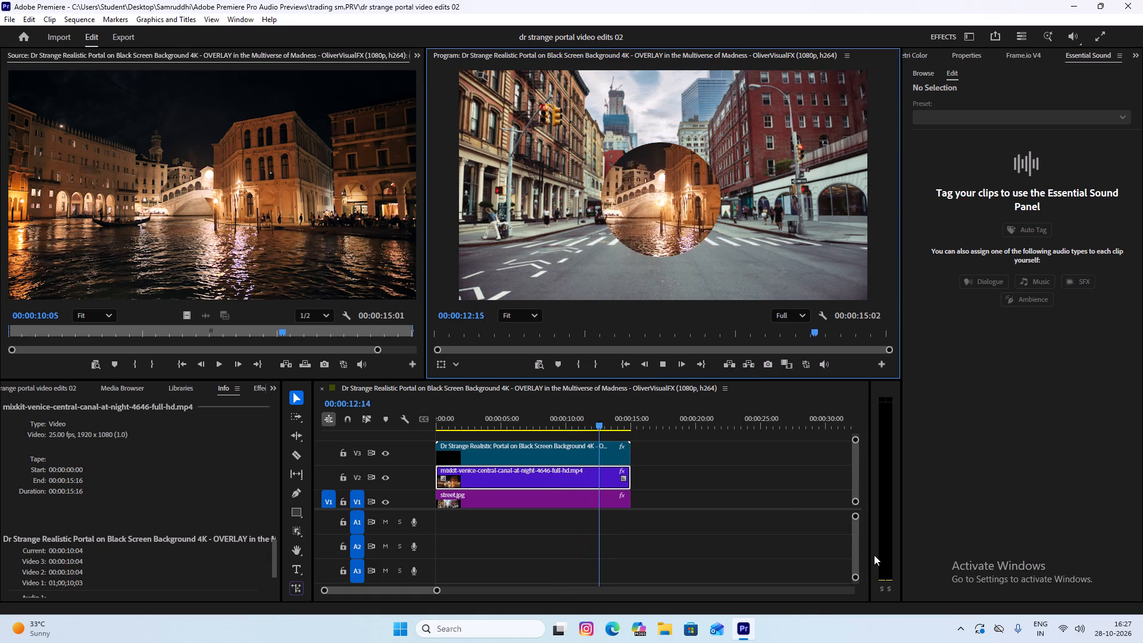
pyautogui.click(655, 253)
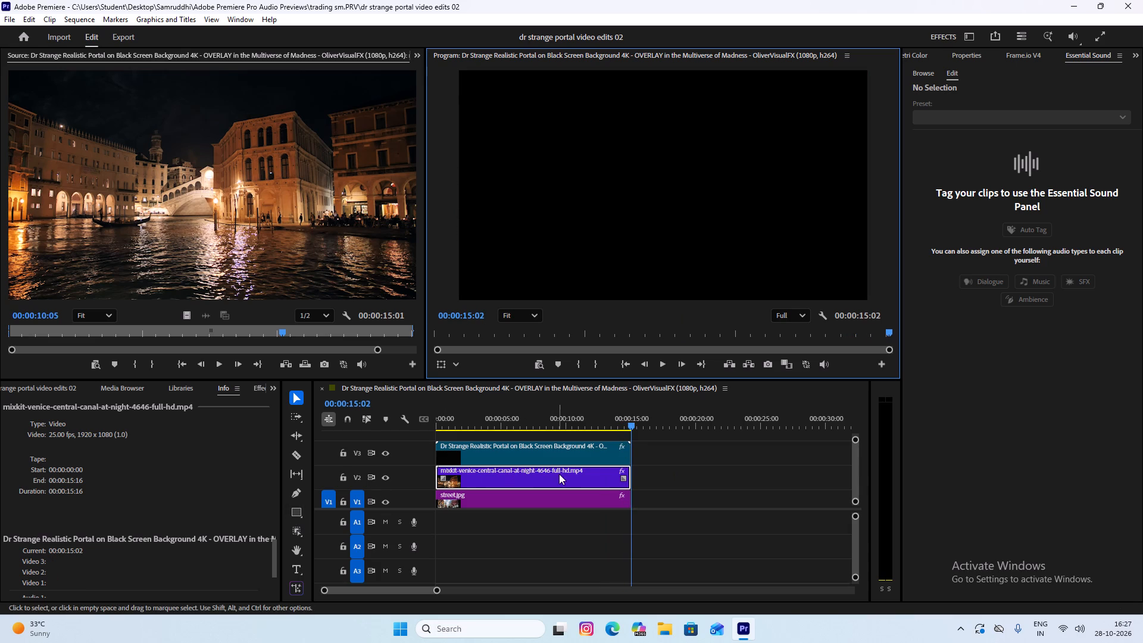
# Position the playhead at 00:00:10:07, where the portal ring starts closing.
pyautogui.moveTo(632, 424); pyautogui.dragTo(586, 432)
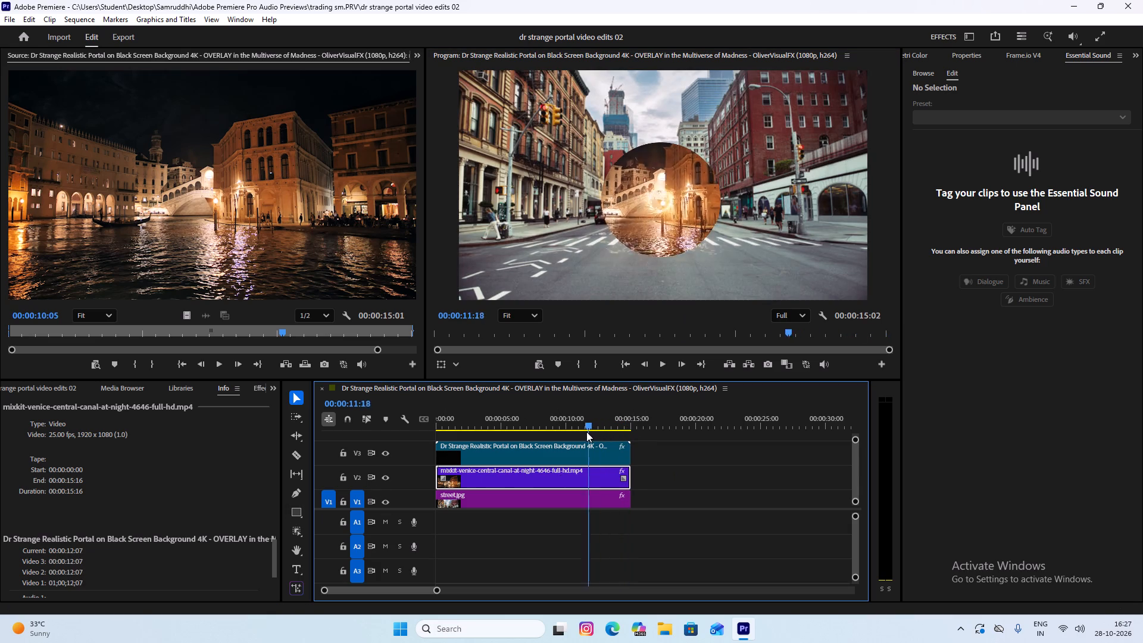
pyautogui.moveTo(586, 432); pyautogui.dragTo(570, 433)
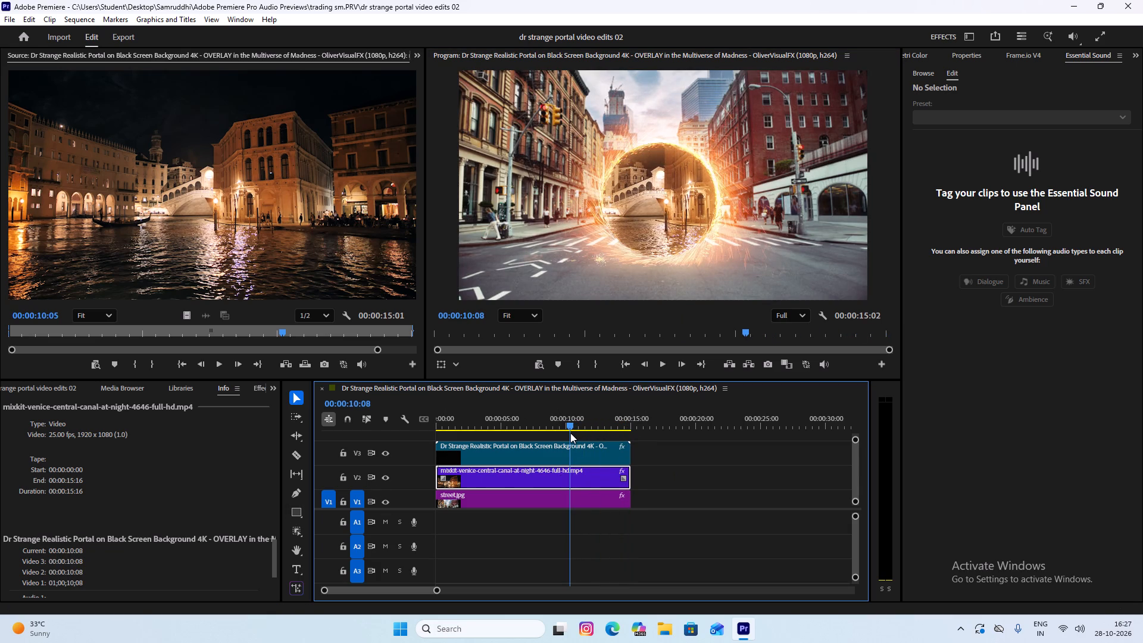
pyautogui.moveTo(570, 433); pyautogui.dragTo(569, 433)
pyautogui.press('space')
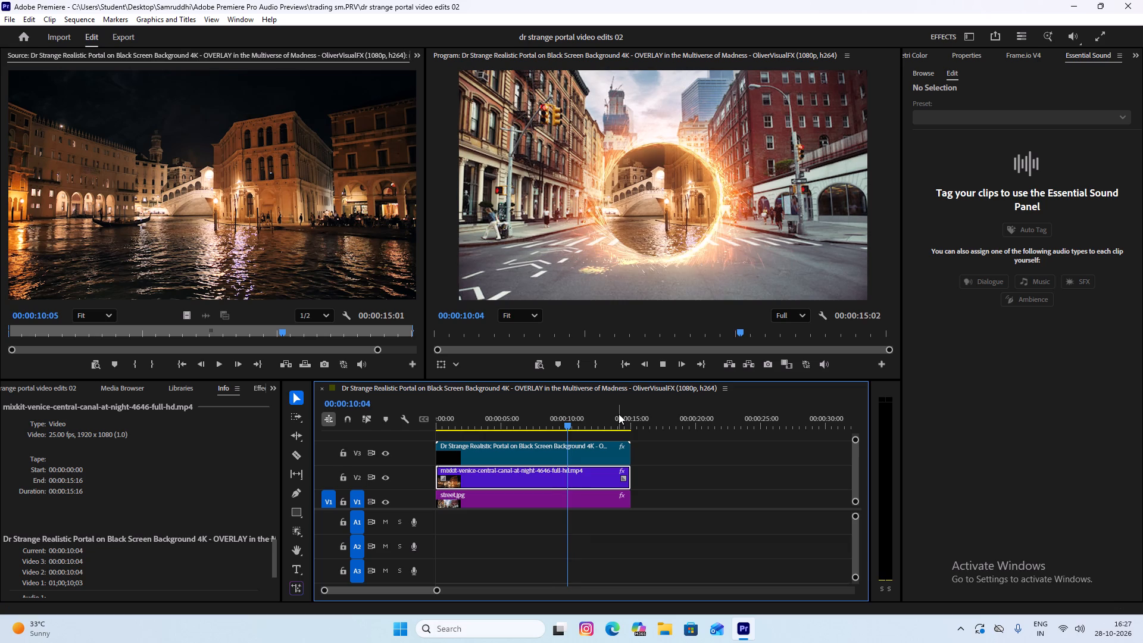
pyautogui.press('space')
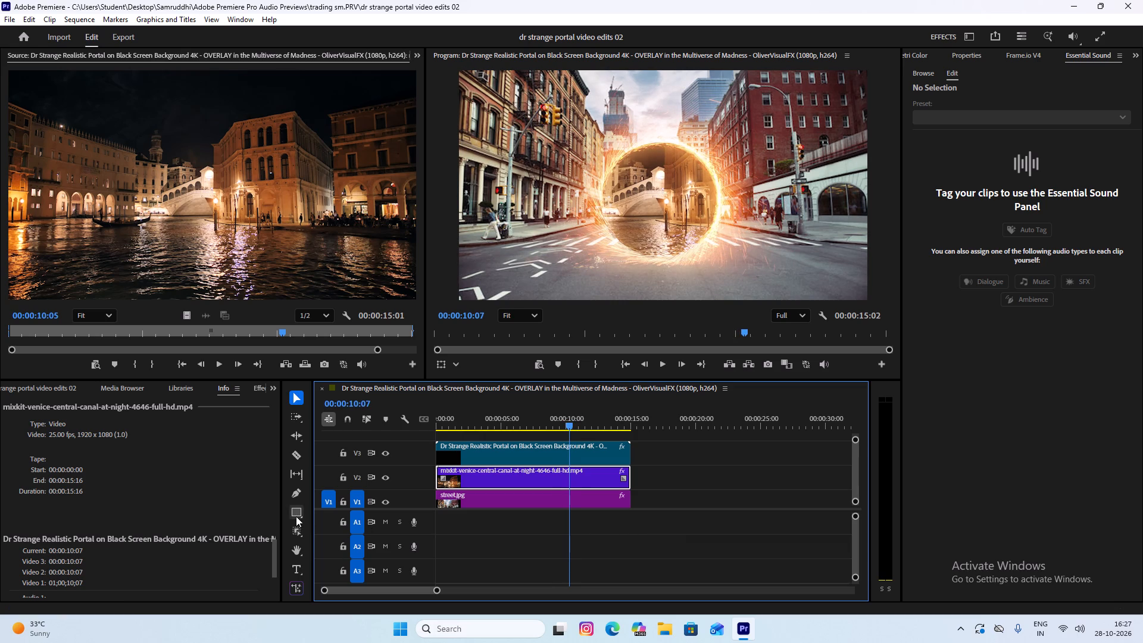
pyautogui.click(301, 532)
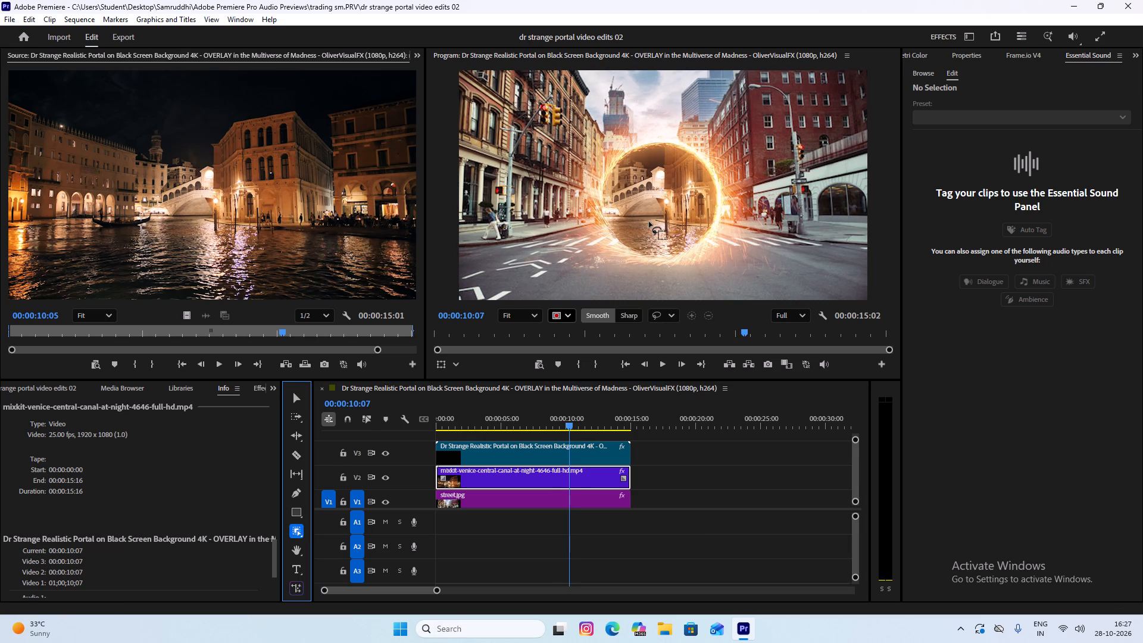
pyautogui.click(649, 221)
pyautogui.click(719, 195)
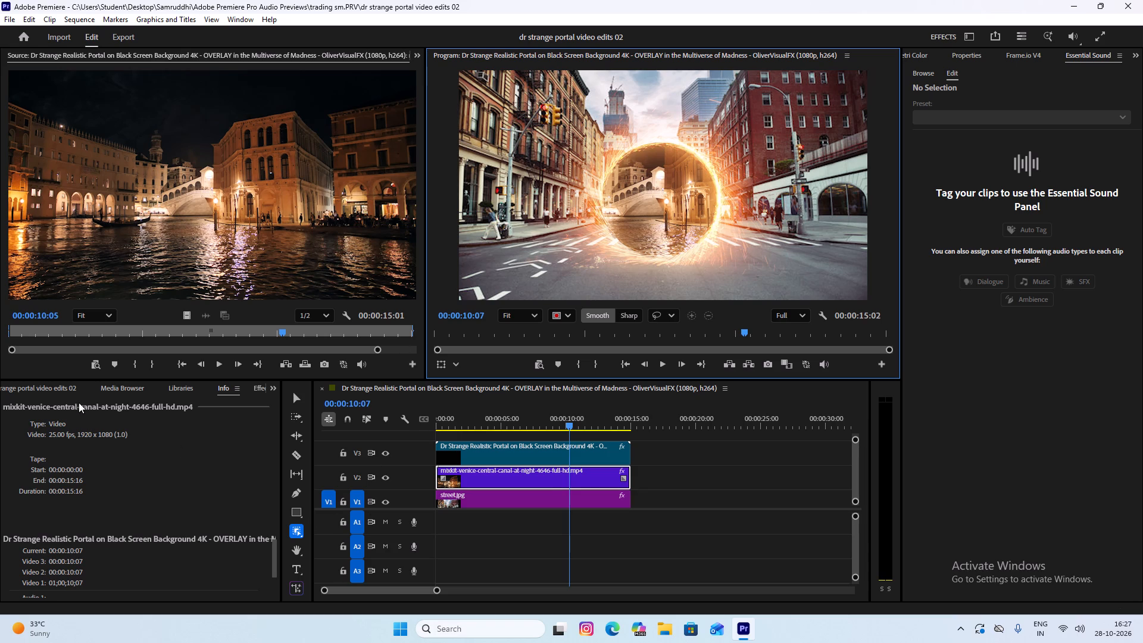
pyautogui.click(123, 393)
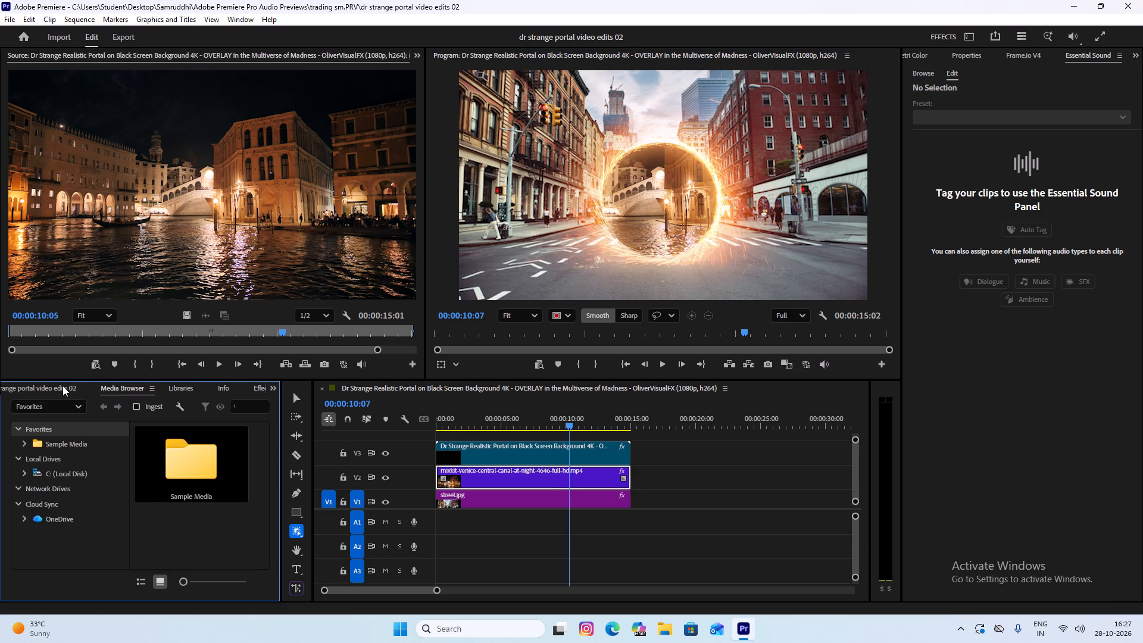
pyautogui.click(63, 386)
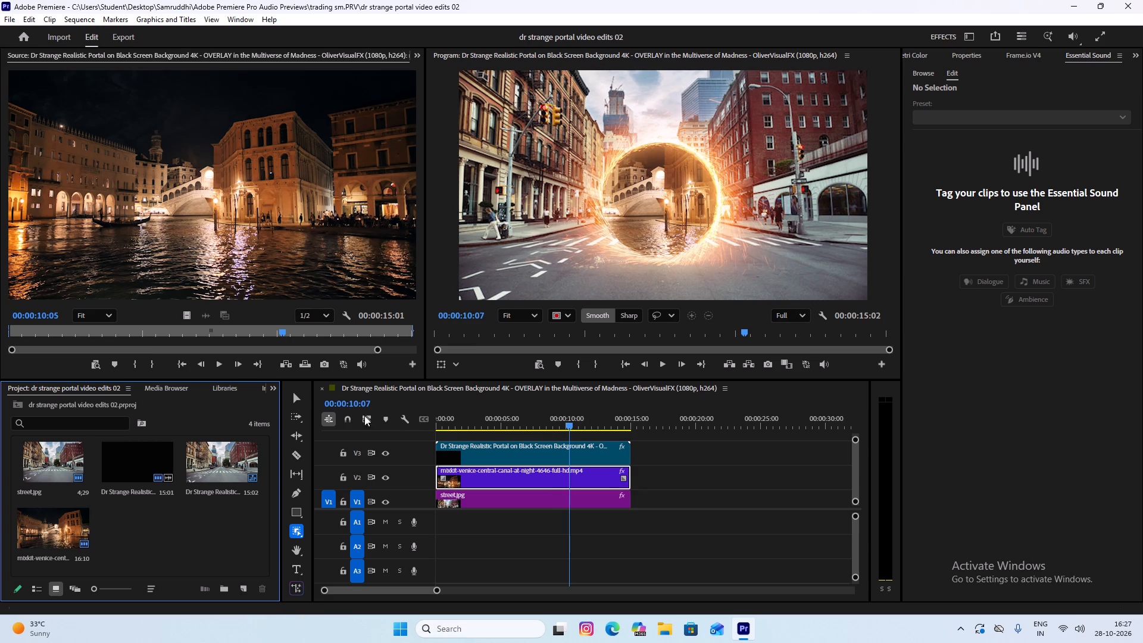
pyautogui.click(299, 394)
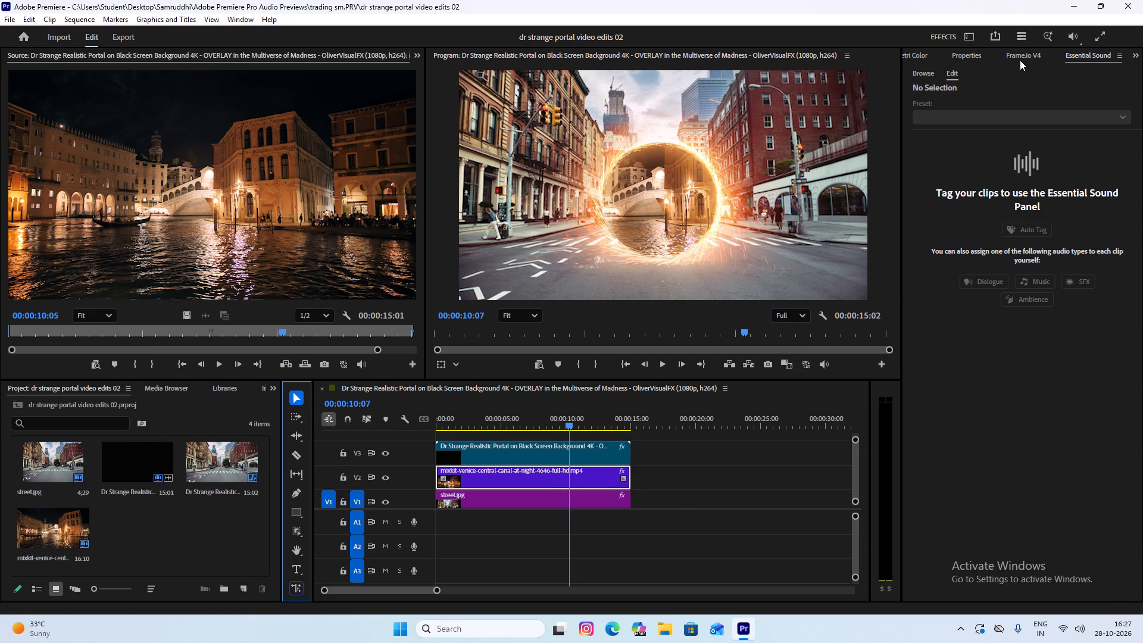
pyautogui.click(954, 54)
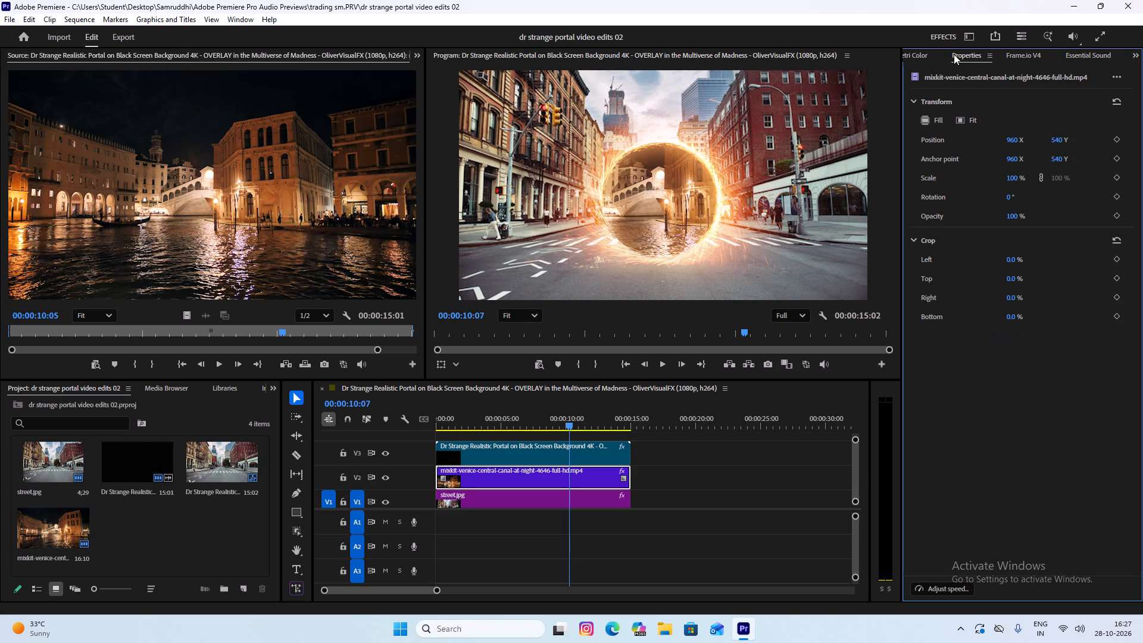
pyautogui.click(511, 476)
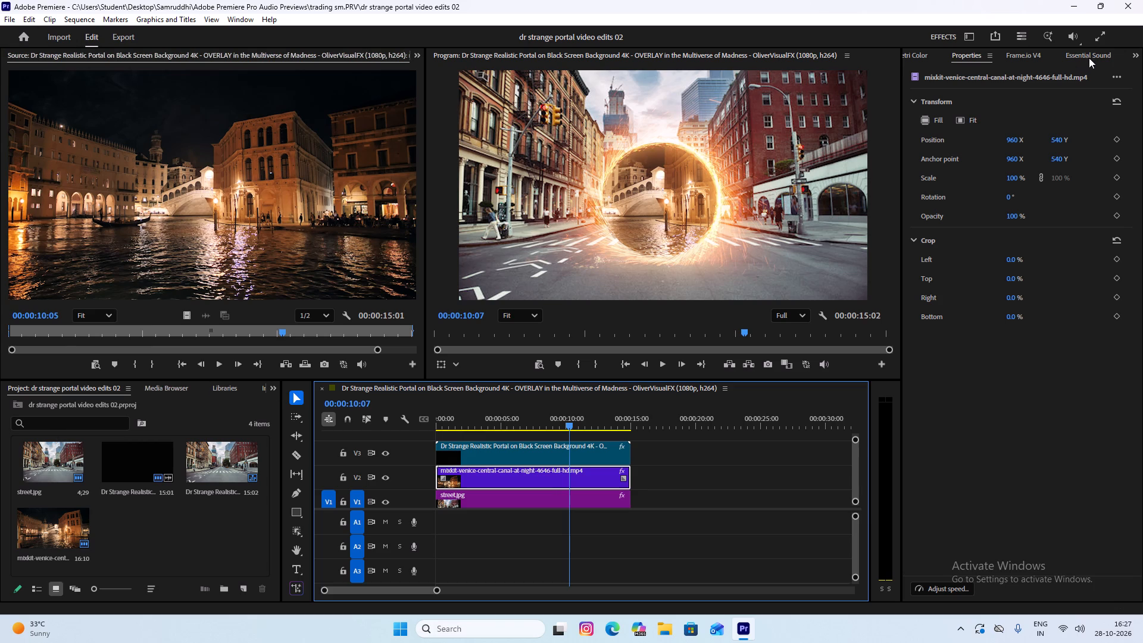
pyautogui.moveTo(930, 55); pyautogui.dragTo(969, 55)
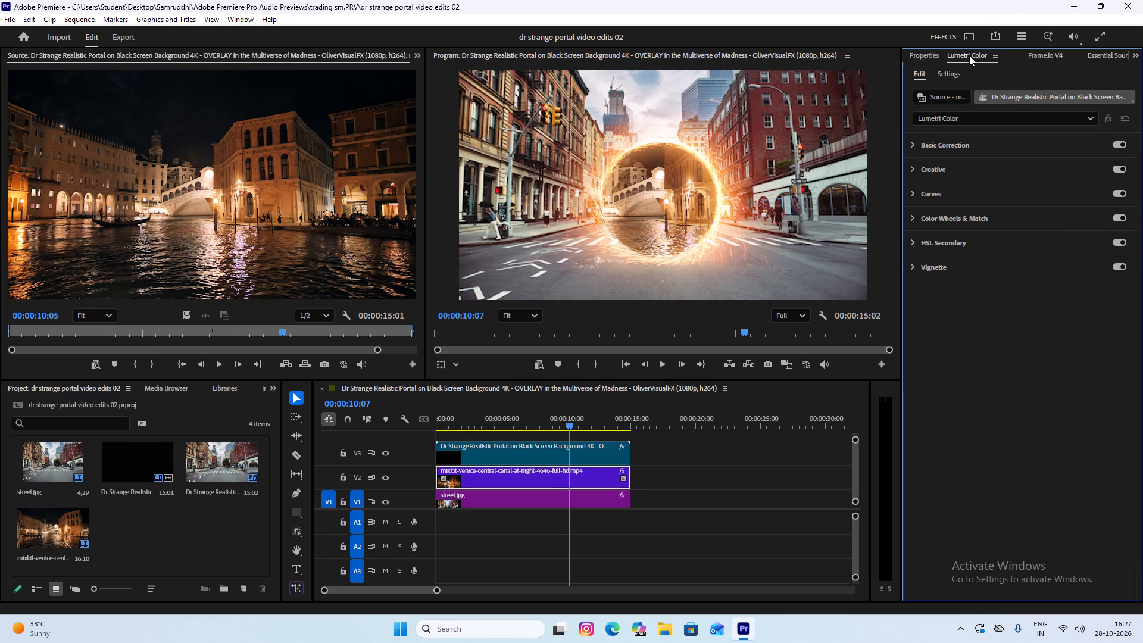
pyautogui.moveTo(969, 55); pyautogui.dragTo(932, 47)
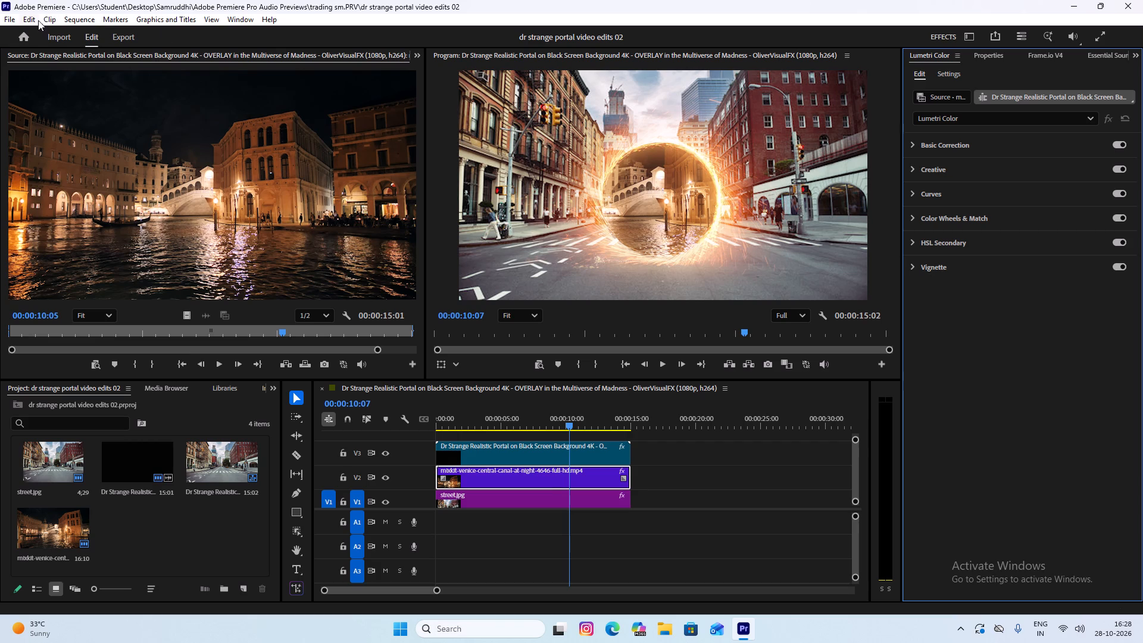
# Open the Venice clip's Effect Controls and add an Expansion keyframe to its ellipse mask at 00:00:10:07.
pyautogui.click(238, 15)
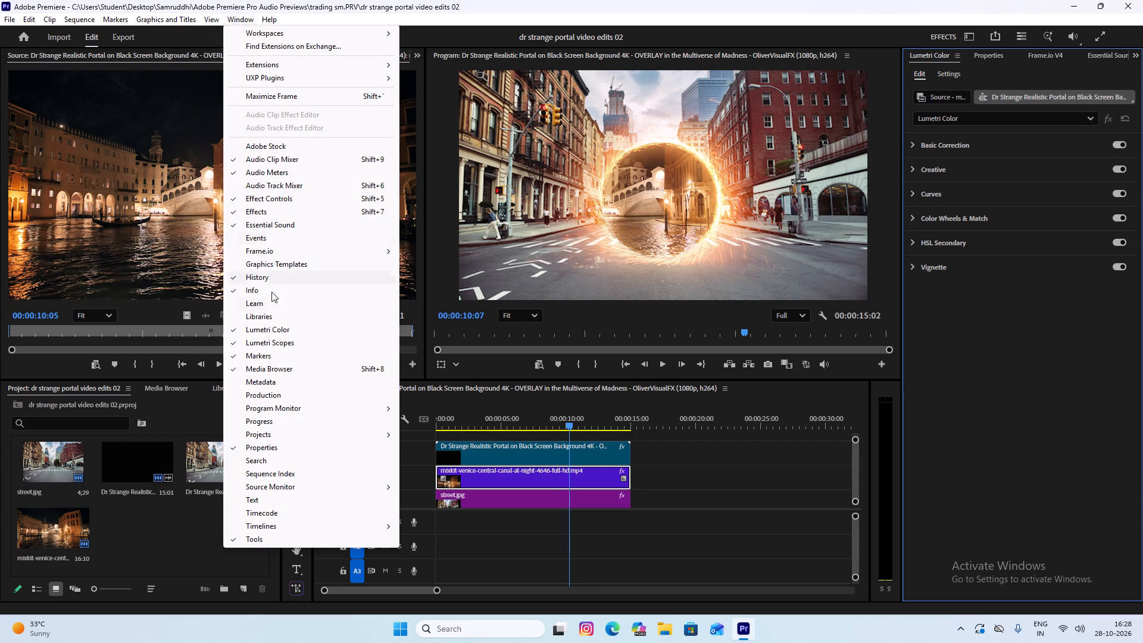
pyautogui.click(268, 198)
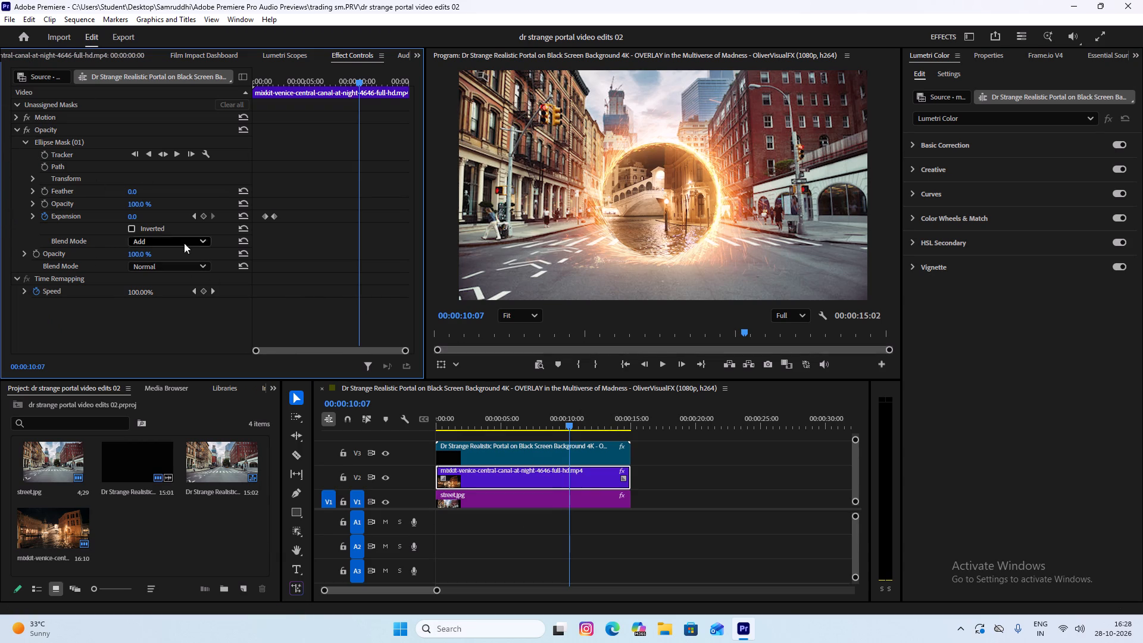
pyautogui.click(204, 217)
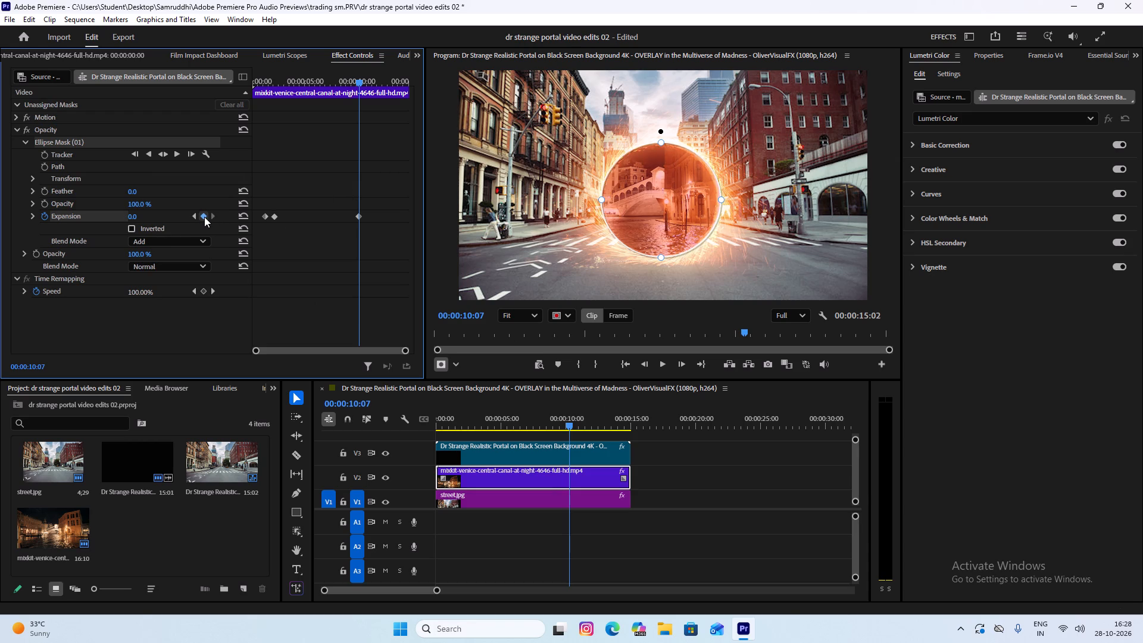
# Play to 00:00:13:05 and keyframe the ellipse mask's Expansion at -265 to shrink the Venice view away.
pyautogui.press('space')
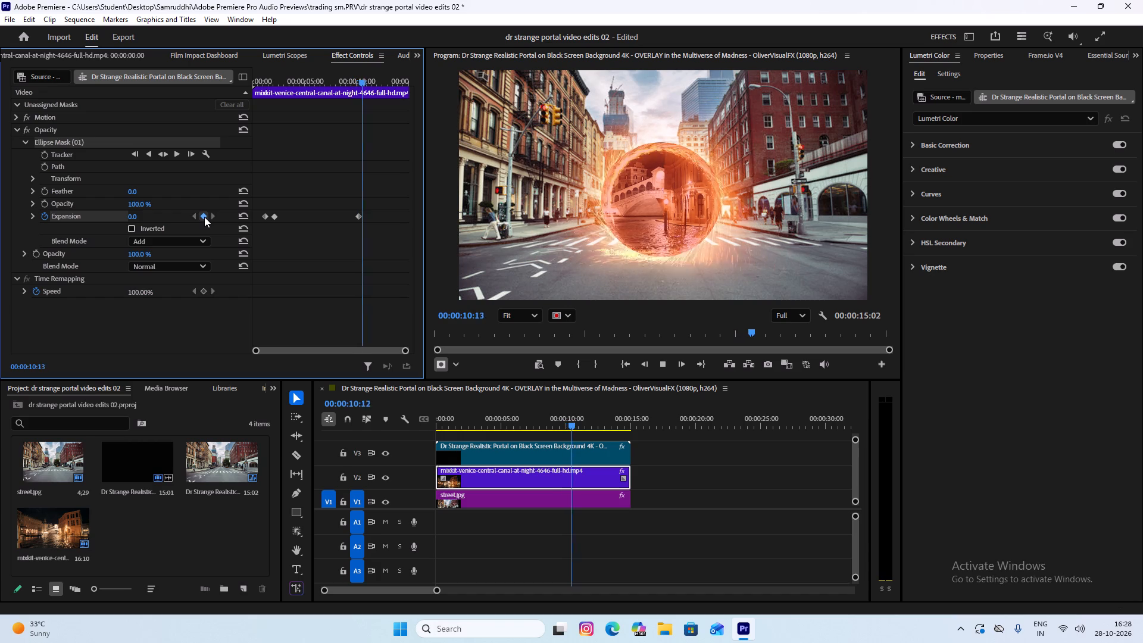
pyautogui.press('space')
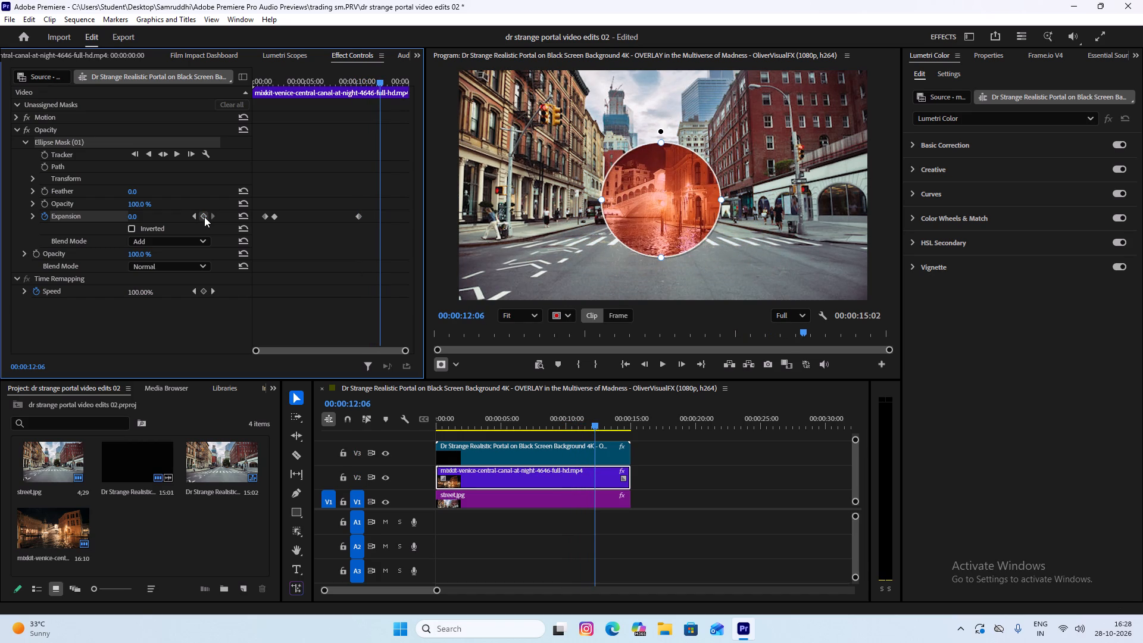
pyautogui.press('space')
pyautogui.press('space')
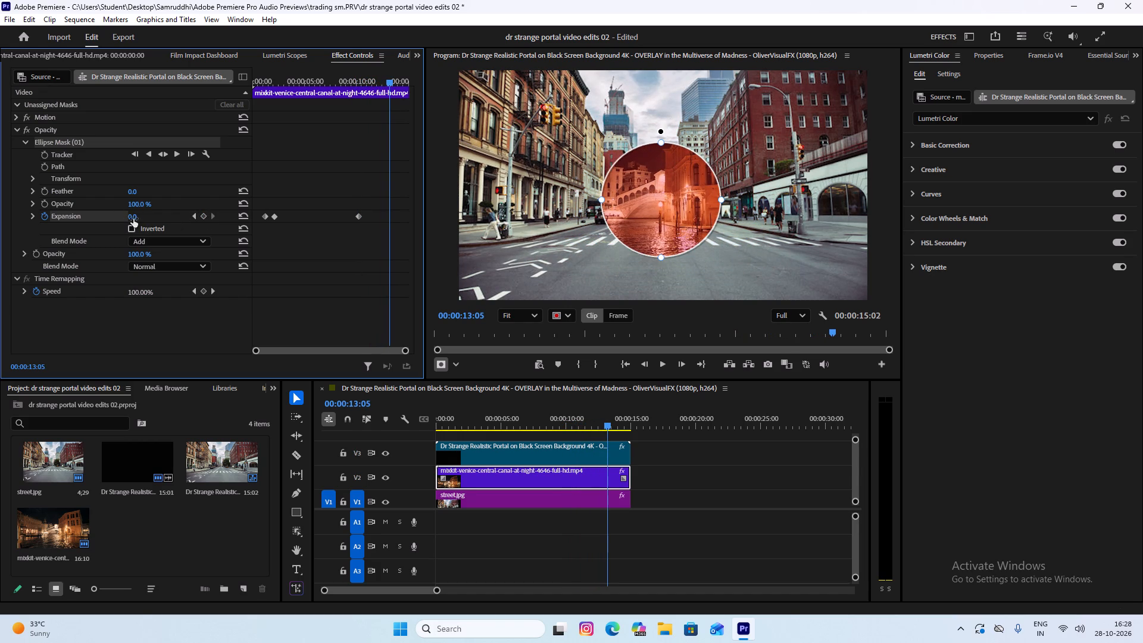
pyautogui.moveTo(133, 217); pyautogui.dragTo(66, 219)
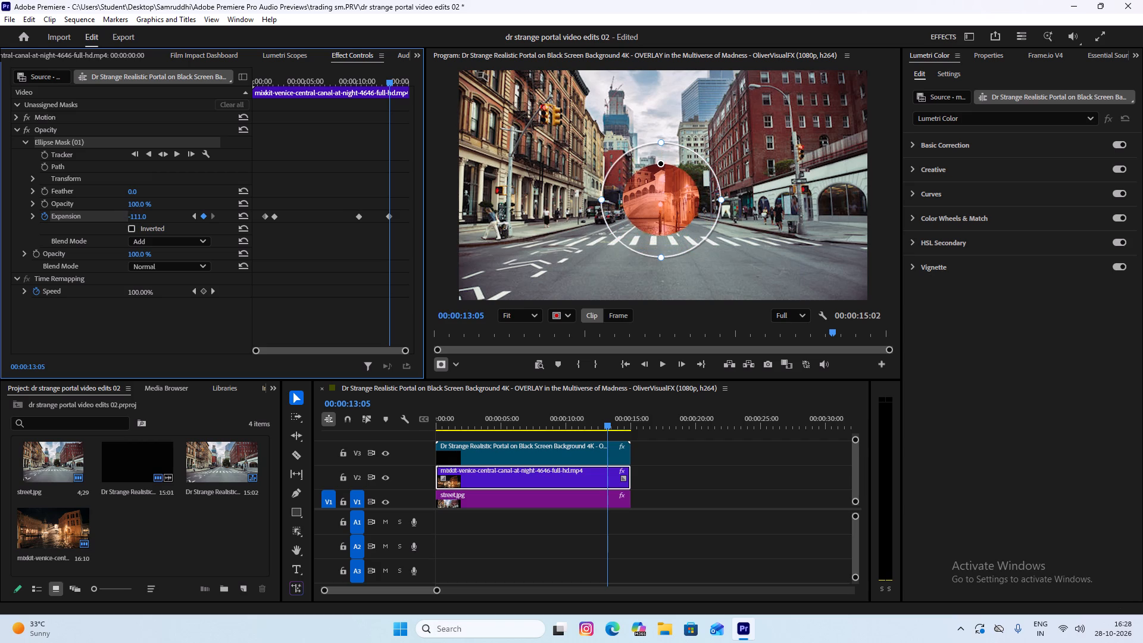
pyautogui.moveTo(66, 219); pyautogui.dragTo(110, 217)
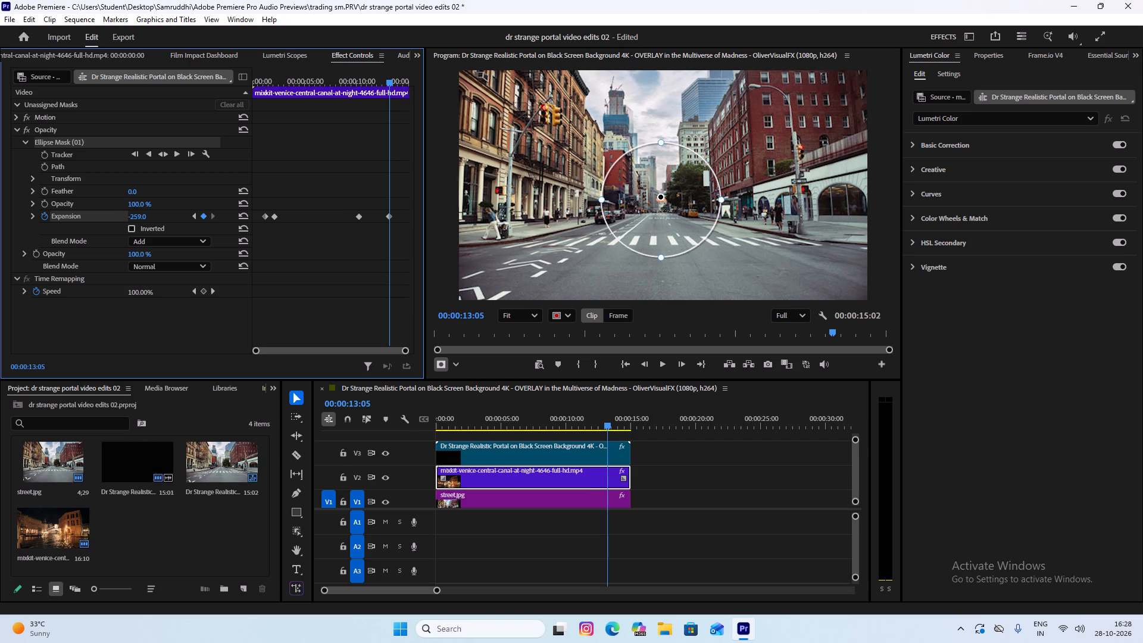
pyautogui.moveTo(110, 217); pyautogui.dragTo(108, 217)
# Play the whole sequence from its start twice to review how the Venice view opens and closes with the portal ring.
pyautogui.moveTo(608, 422); pyautogui.dragTo(345, 417)
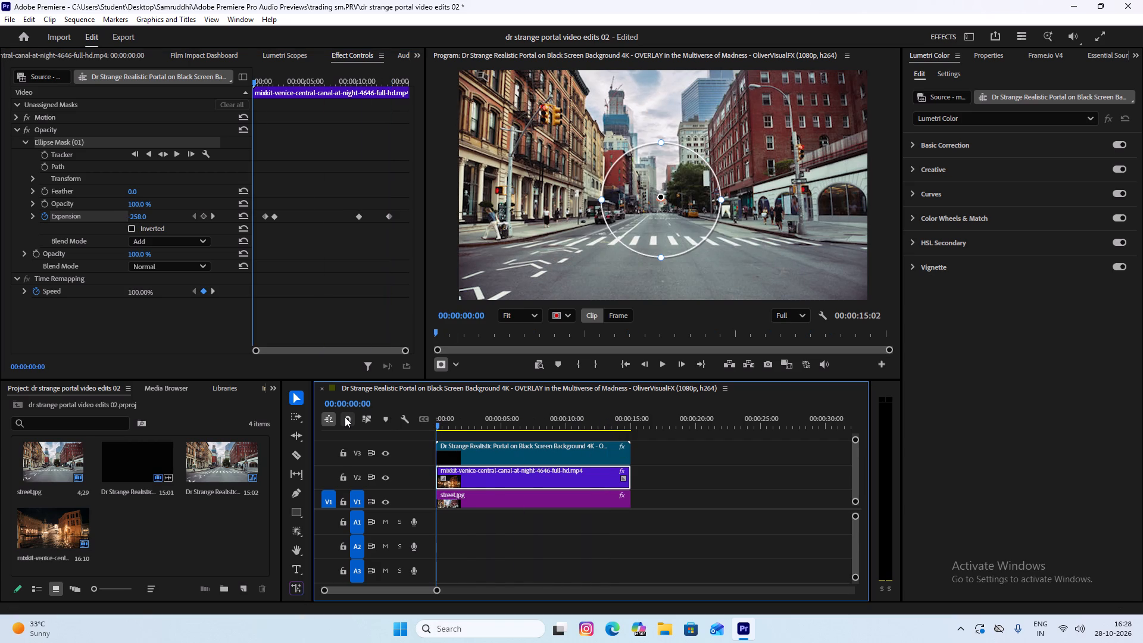
pyautogui.click(825, 397)
pyautogui.click(954, 395)
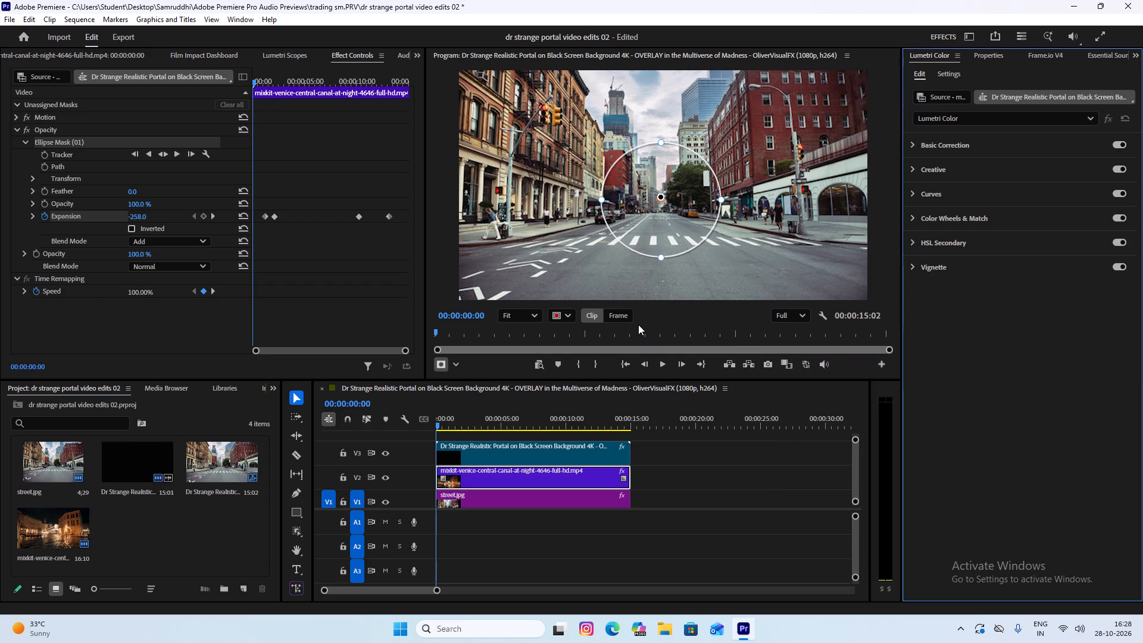
pyautogui.click(779, 239)
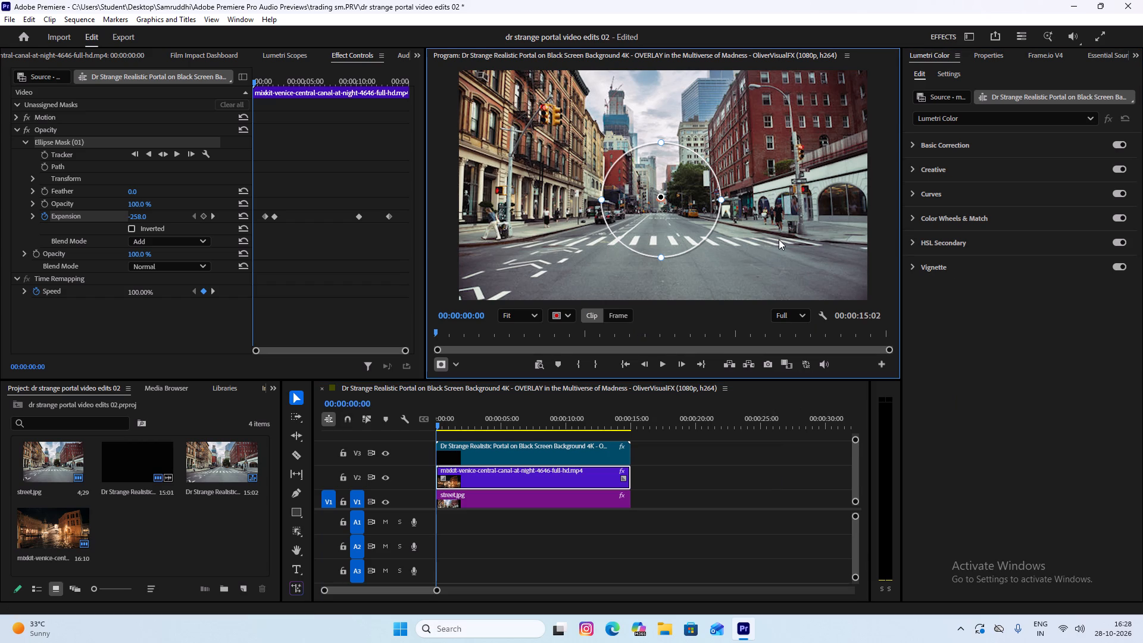
pyautogui.click(446, 287)
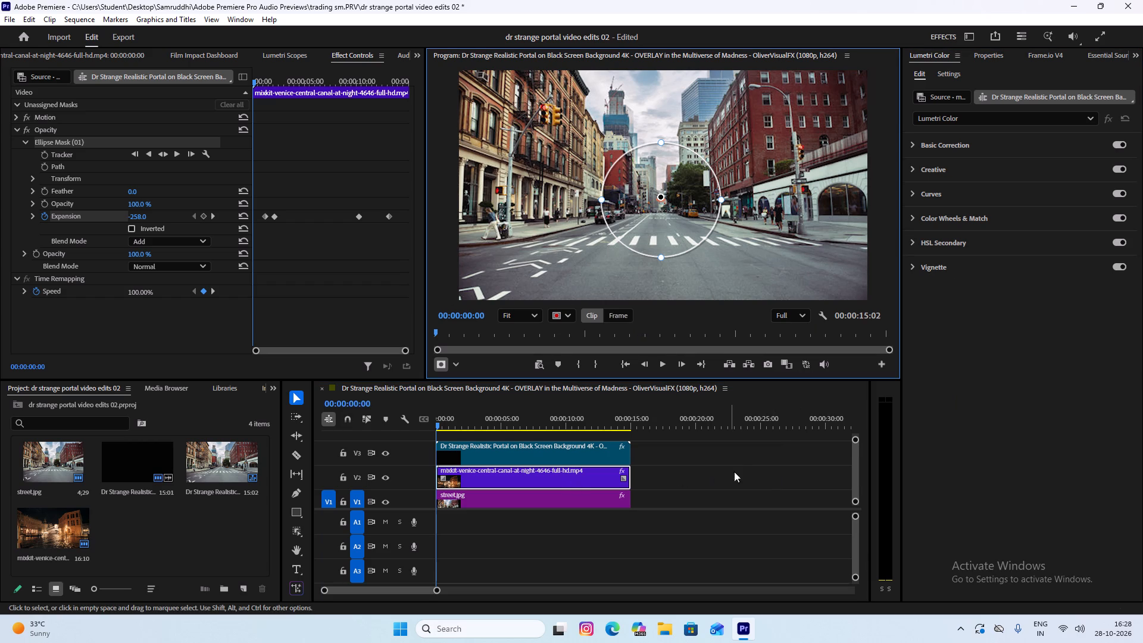
pyautogui.click(748, 466)
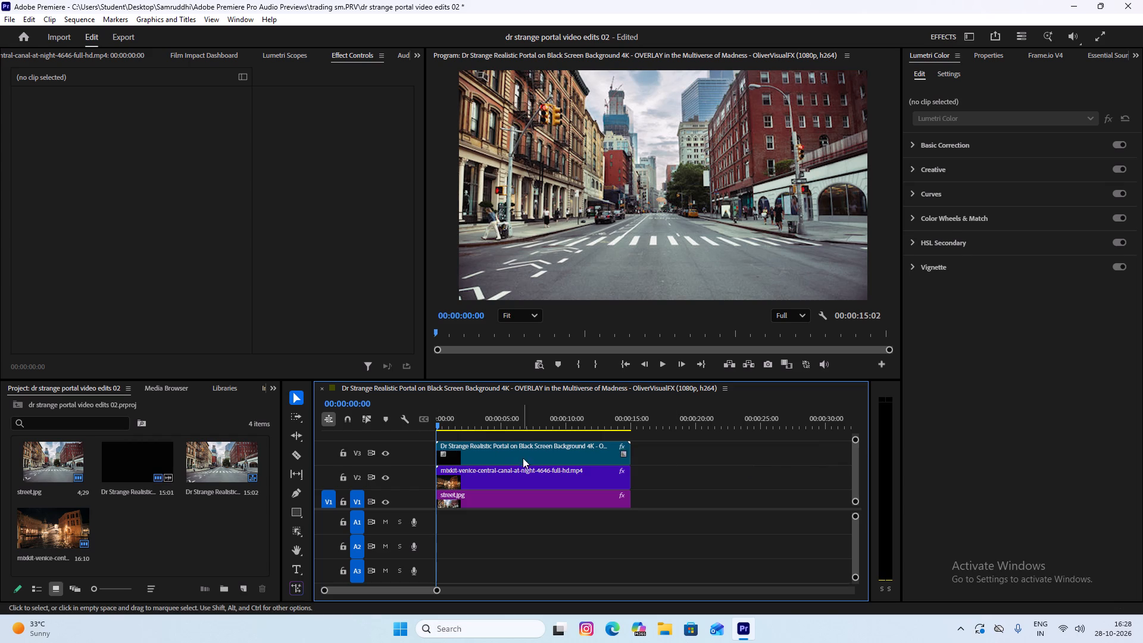
pyautogui.click(532, 475)
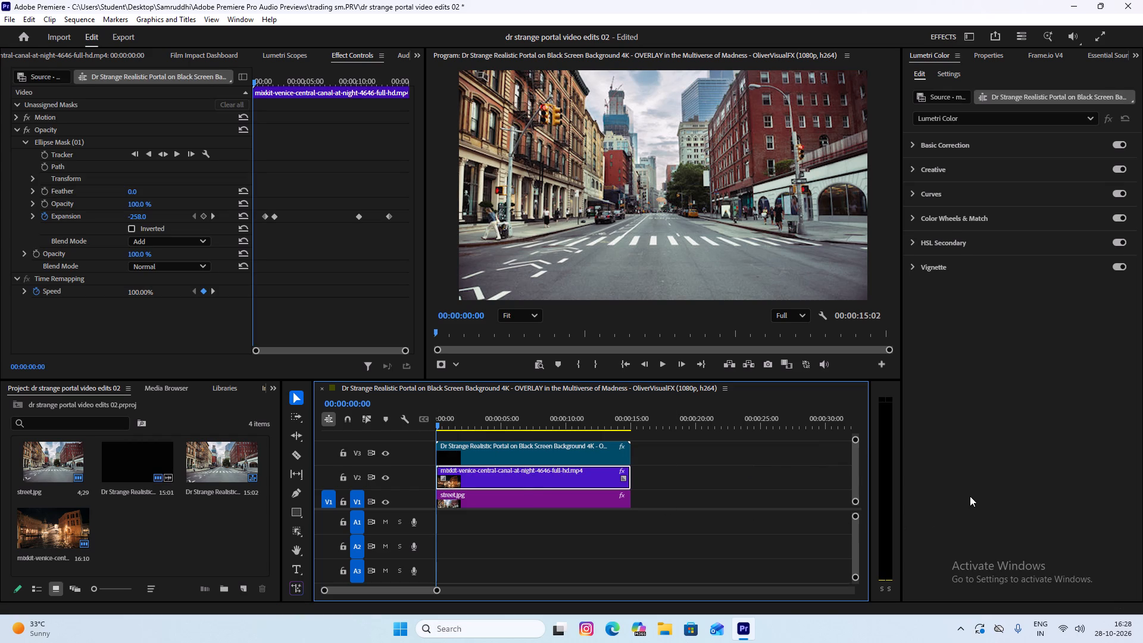
pyautogui.press('space')
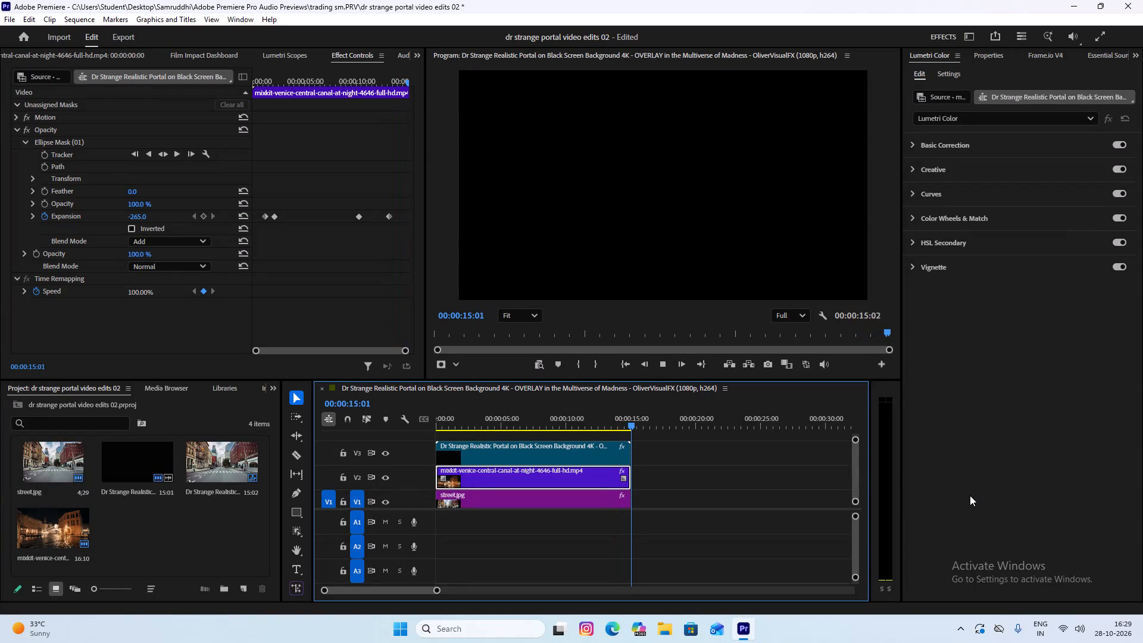
pyautogui.press('space')
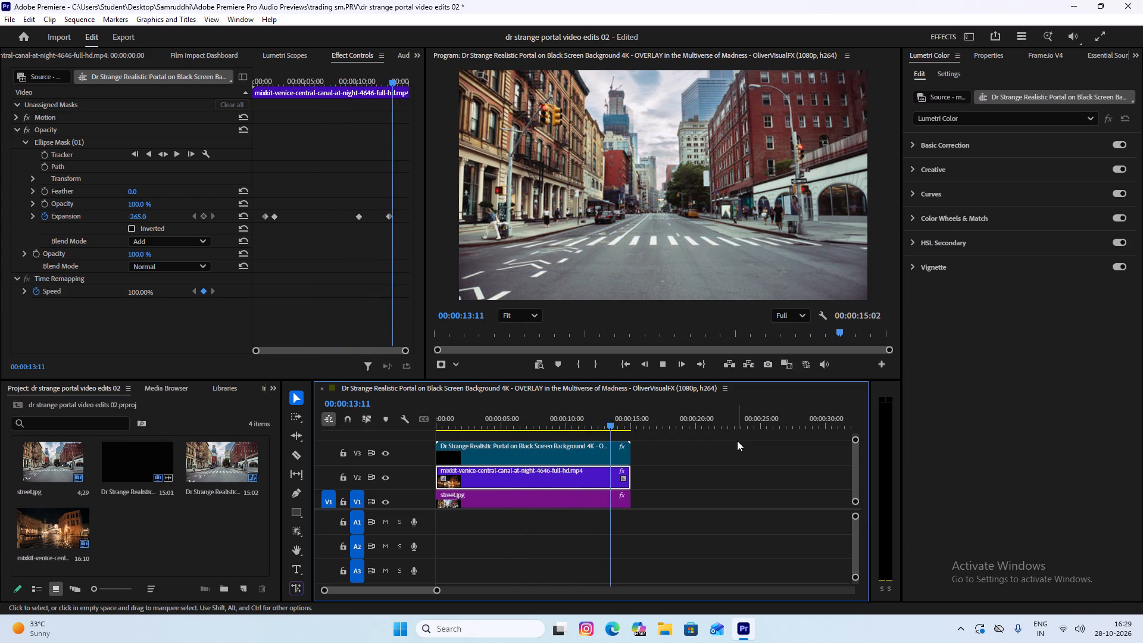
pyautogui.press('space')
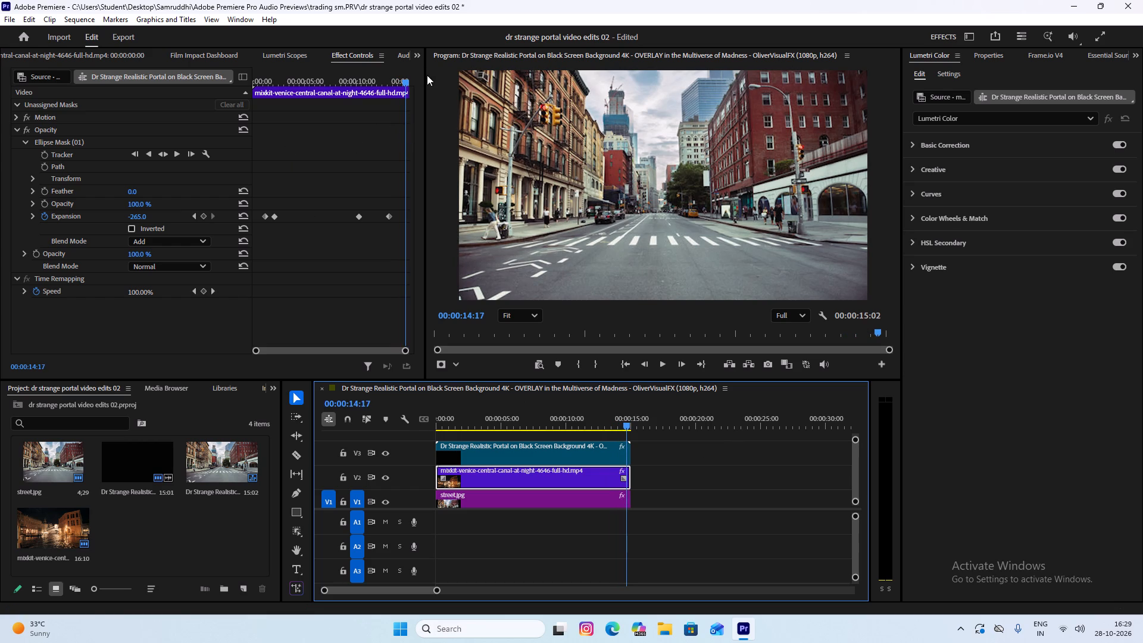
# Replay the closing section around 00:00:13:05 and the lead-in from 00:00:09:04 to 00:00:10:04.
pyautogui.moveTo(405, 82); pyautogui.dragTo(390, 83)
pyautogui.press('space')
pyautogui.press('space')
pyautogui.press('space')
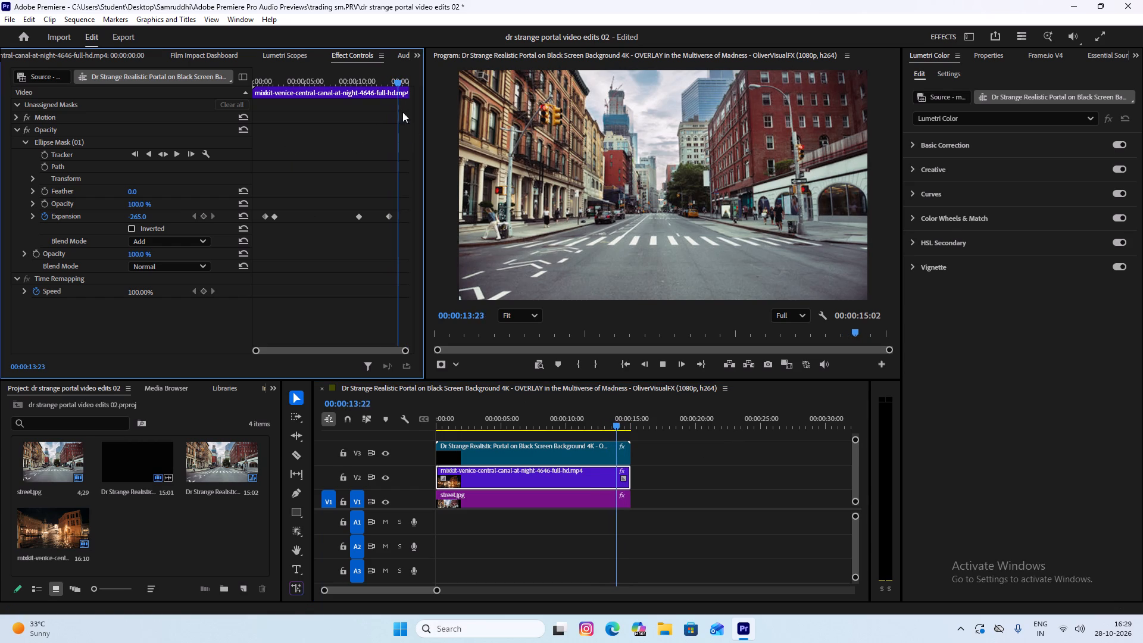
pyautogui.press('space')
pyautogui.moveTo(625, 424); pyautogui.dragTo(556, 424)
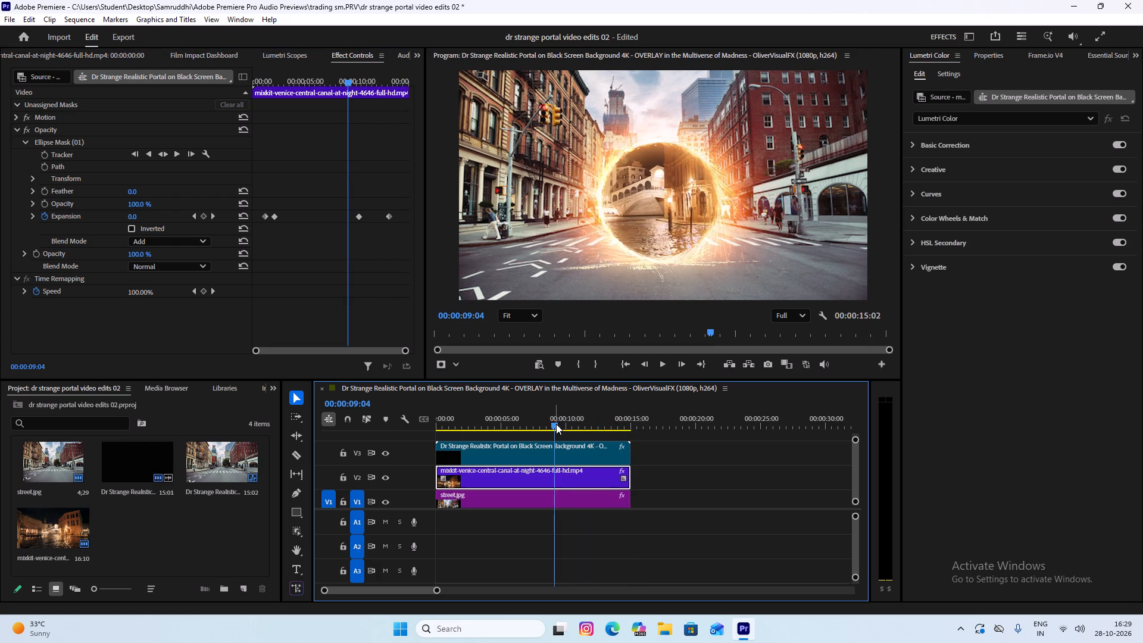
pyautogui.press('space')
pyautogui.press('space')
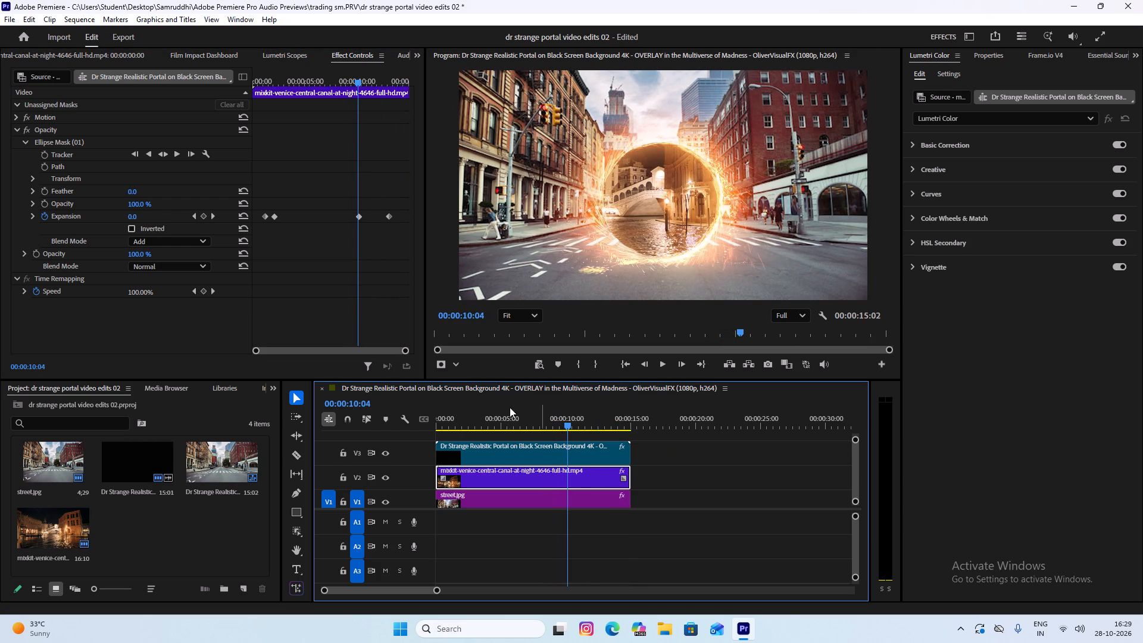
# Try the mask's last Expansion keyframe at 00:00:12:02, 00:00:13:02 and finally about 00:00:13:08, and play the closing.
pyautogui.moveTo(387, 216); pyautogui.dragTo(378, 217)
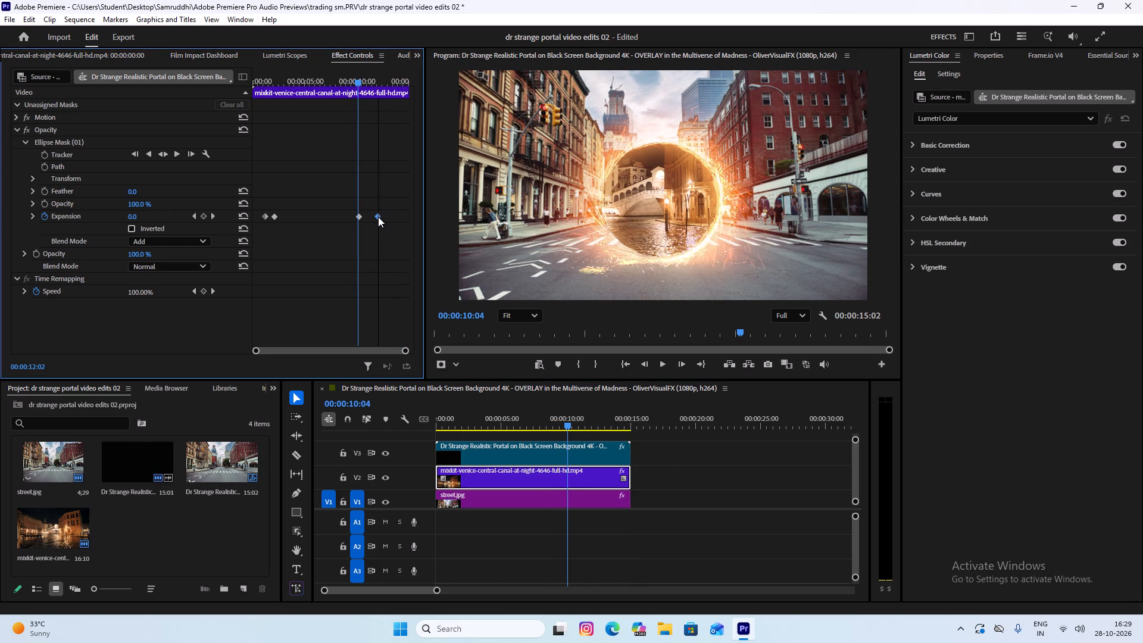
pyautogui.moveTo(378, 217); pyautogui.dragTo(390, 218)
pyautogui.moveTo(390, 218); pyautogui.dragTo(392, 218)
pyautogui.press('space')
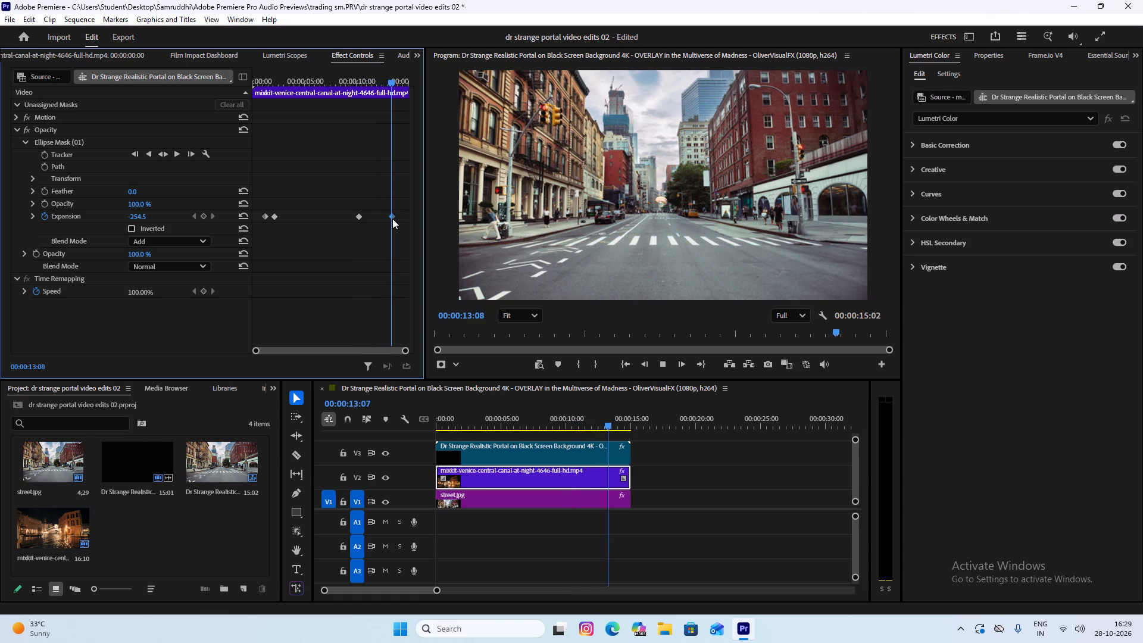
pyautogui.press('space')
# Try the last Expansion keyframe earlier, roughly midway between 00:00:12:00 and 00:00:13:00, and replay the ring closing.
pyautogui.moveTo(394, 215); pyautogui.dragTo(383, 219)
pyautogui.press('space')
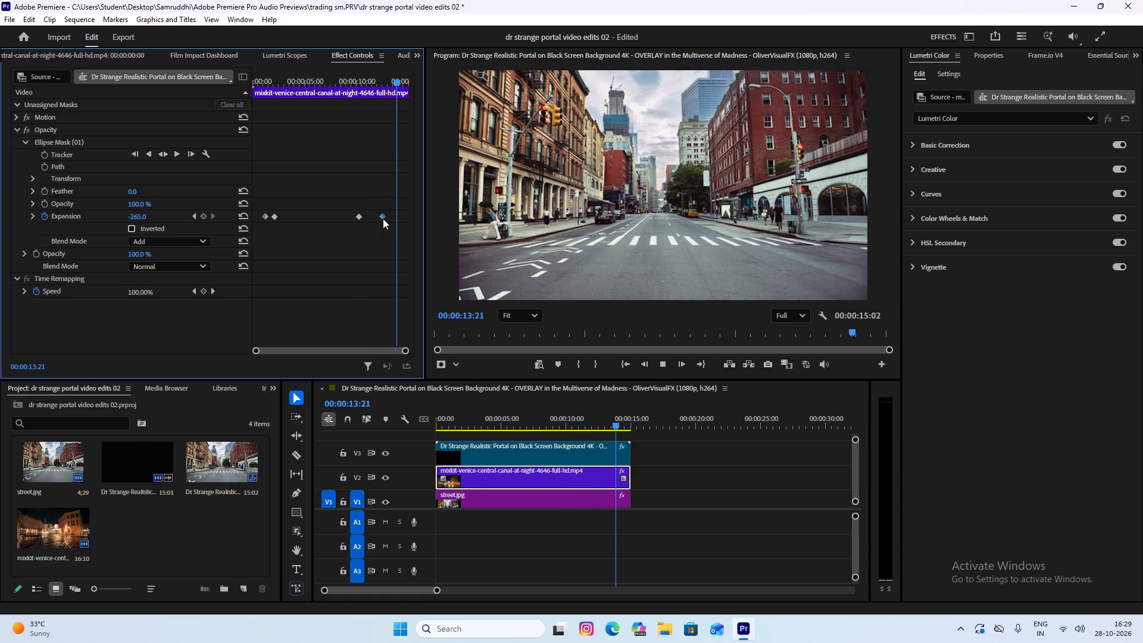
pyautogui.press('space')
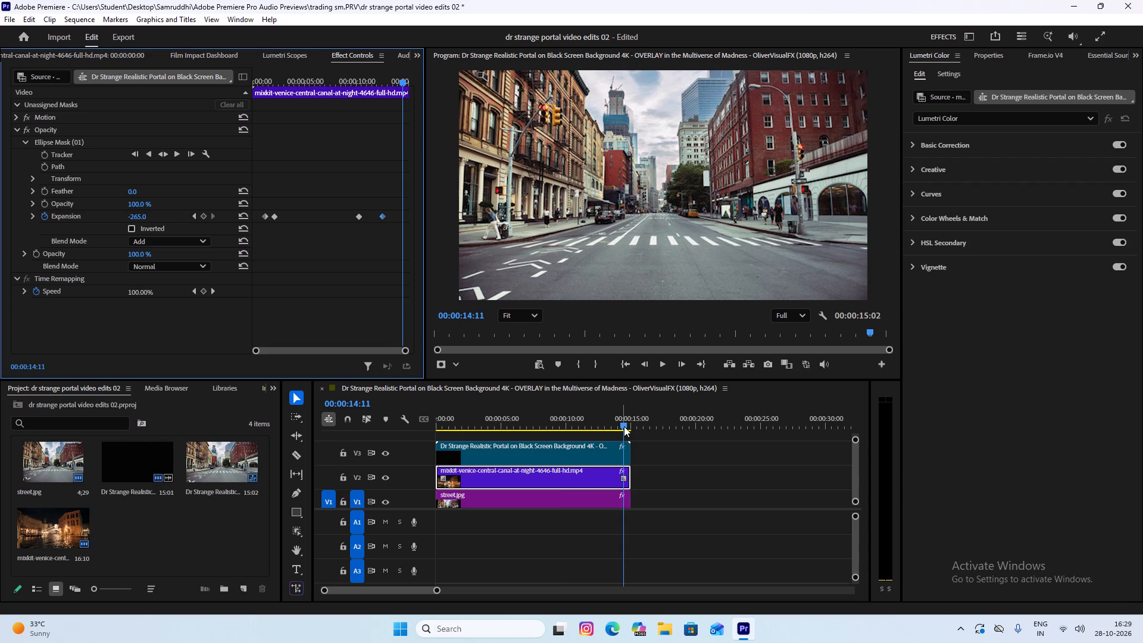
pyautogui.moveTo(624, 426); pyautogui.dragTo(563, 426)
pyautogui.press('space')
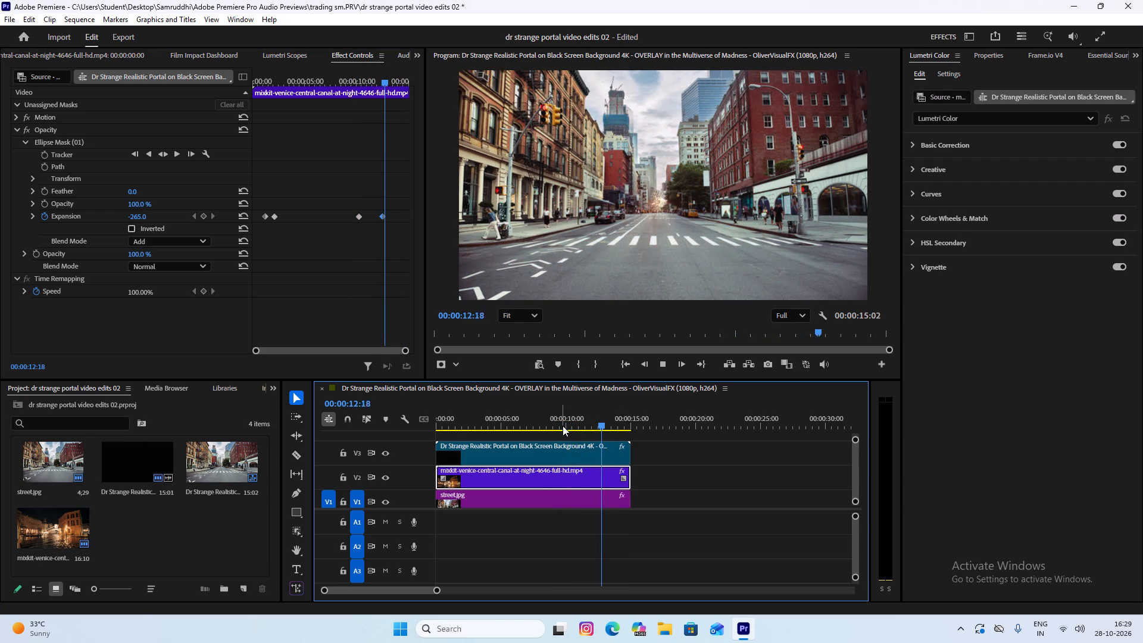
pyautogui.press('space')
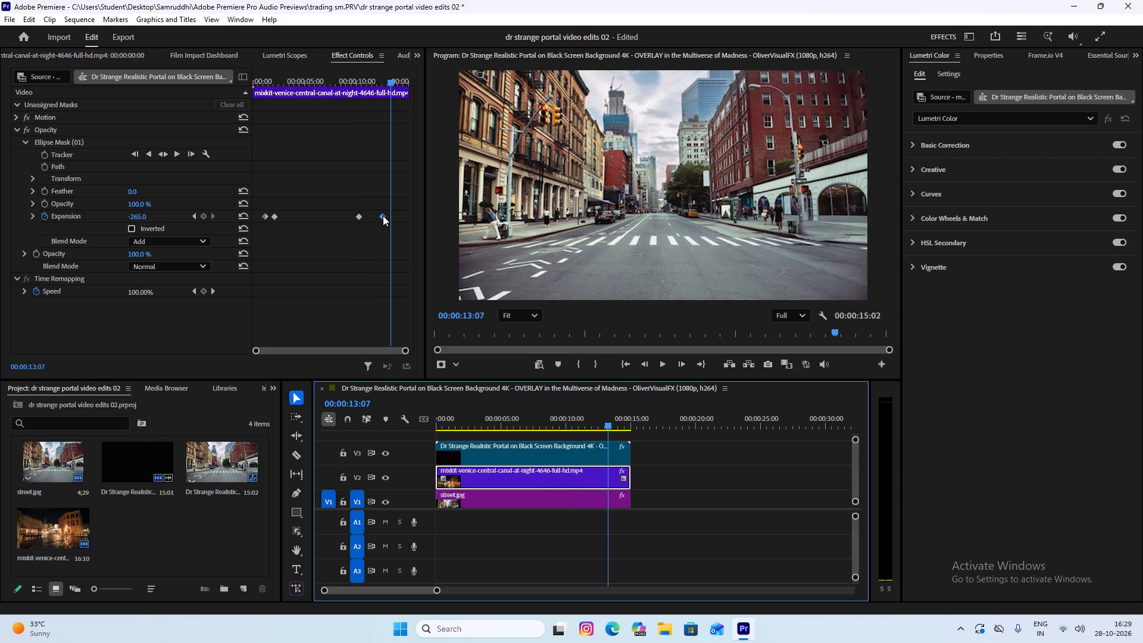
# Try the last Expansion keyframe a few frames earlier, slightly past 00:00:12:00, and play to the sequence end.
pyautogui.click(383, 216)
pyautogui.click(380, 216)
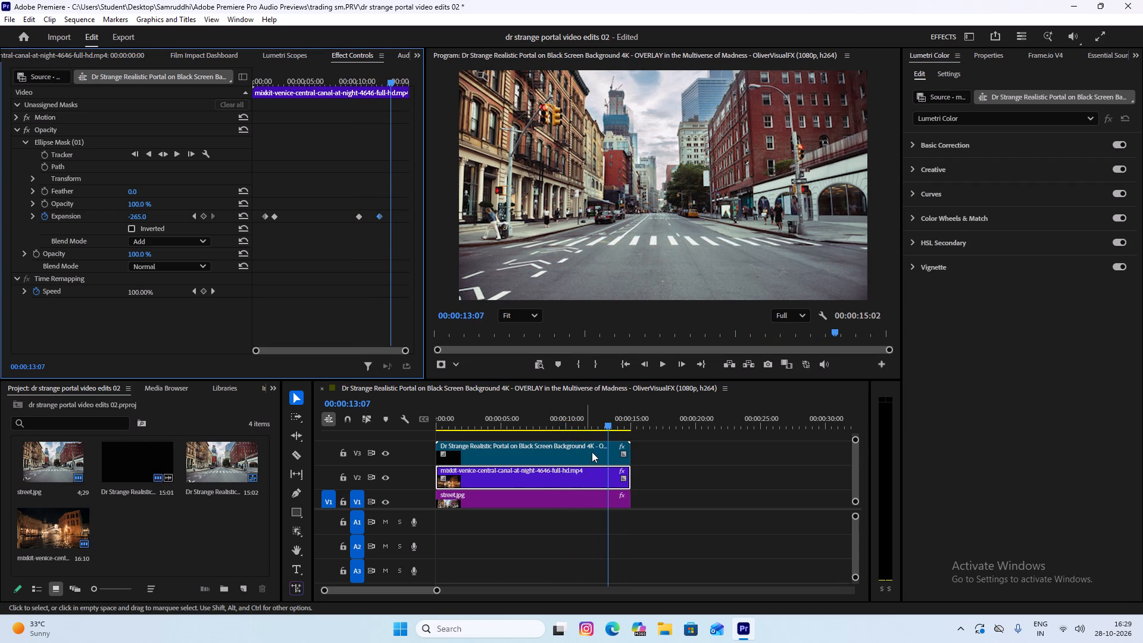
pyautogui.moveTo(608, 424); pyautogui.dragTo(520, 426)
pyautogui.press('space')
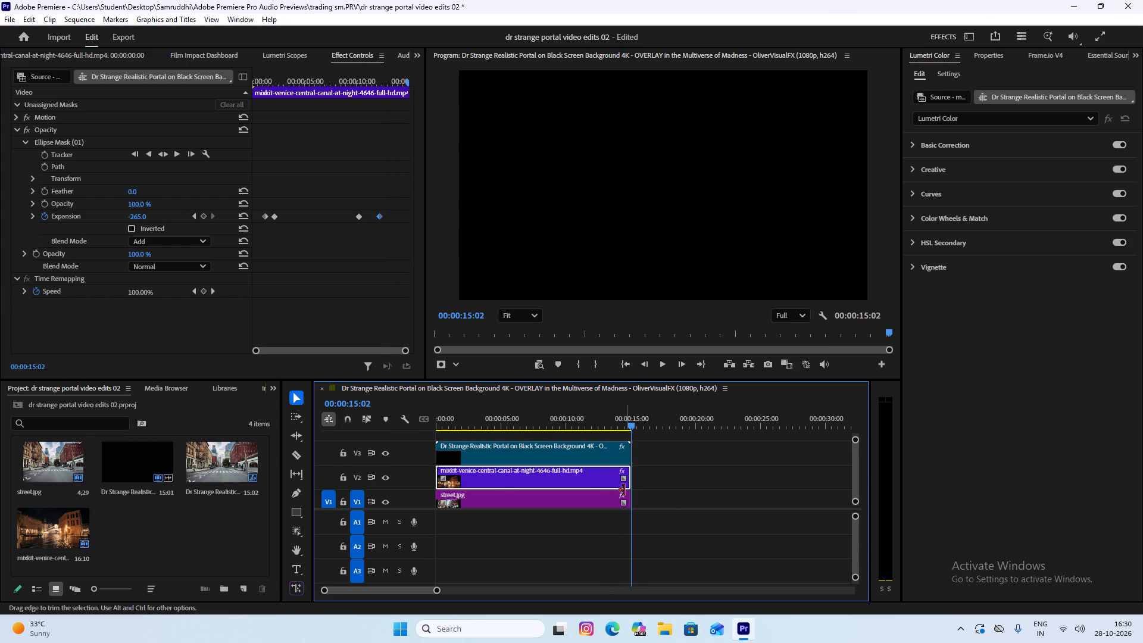
# Replay the sequence to check whether the Venice view shrinks in sync with the closing ring.
pyautogui.scroll(1, 657, 455)
pyautogui.scroll(-1, 657, 455)
pyautogui.scroll(4, 657, 455)
pyautogui.scroll(-1, 659, 457)
pyautogui.scroll(1, 659, 457)
pyautogui.press('space')
pyautogui.press('space')
pyautogui.press('space')
pyautogui.press('space')
pyautogui.press('space')
pyautogui.press('space')
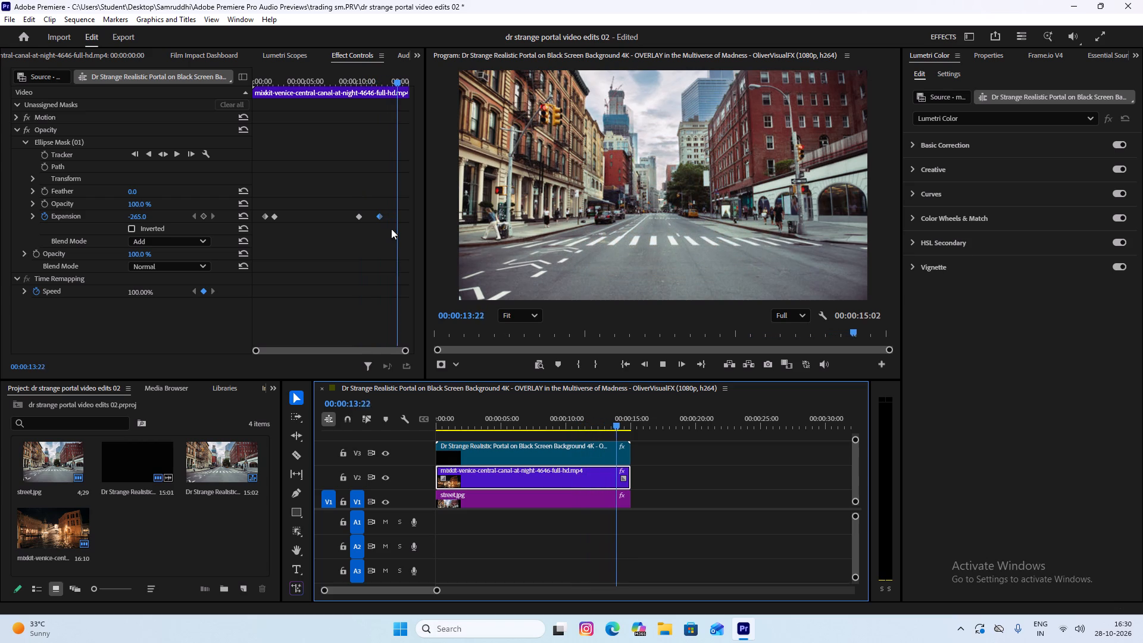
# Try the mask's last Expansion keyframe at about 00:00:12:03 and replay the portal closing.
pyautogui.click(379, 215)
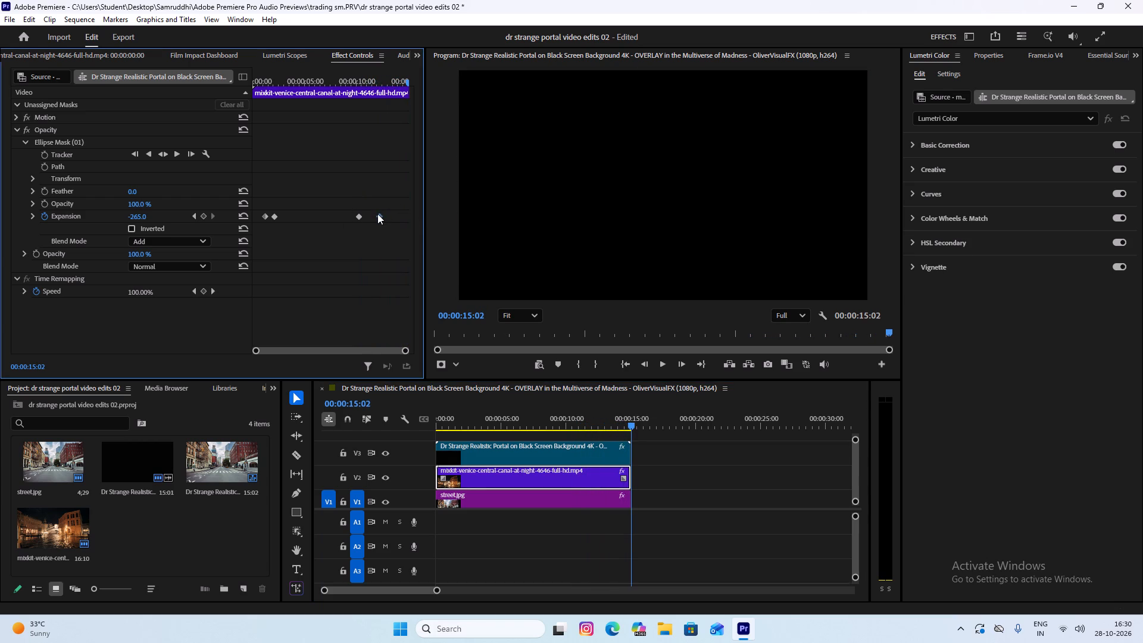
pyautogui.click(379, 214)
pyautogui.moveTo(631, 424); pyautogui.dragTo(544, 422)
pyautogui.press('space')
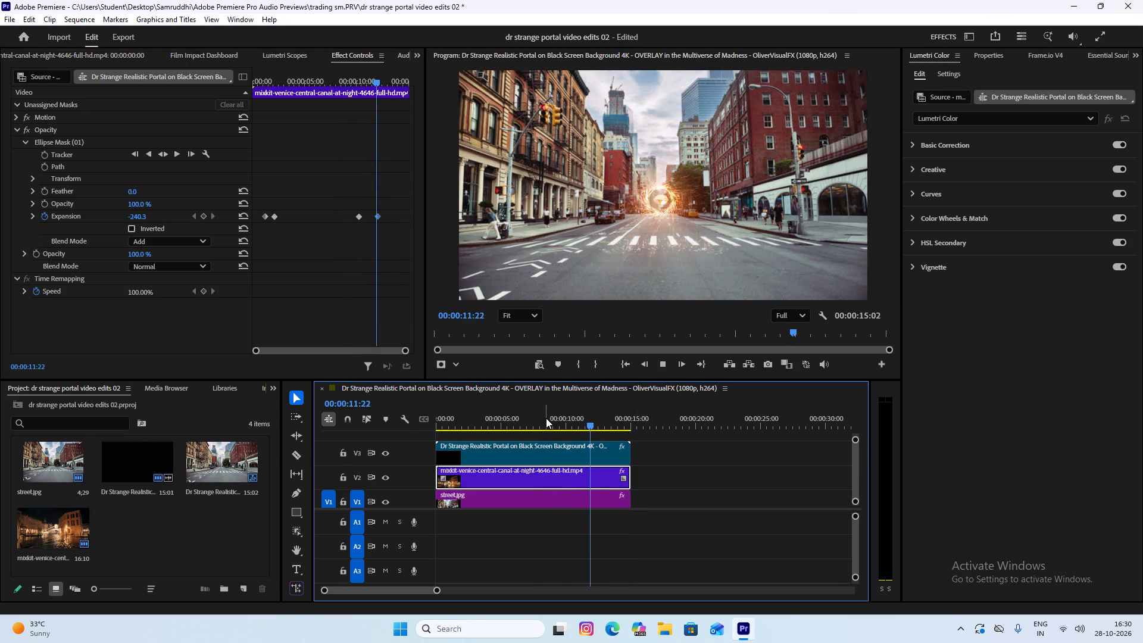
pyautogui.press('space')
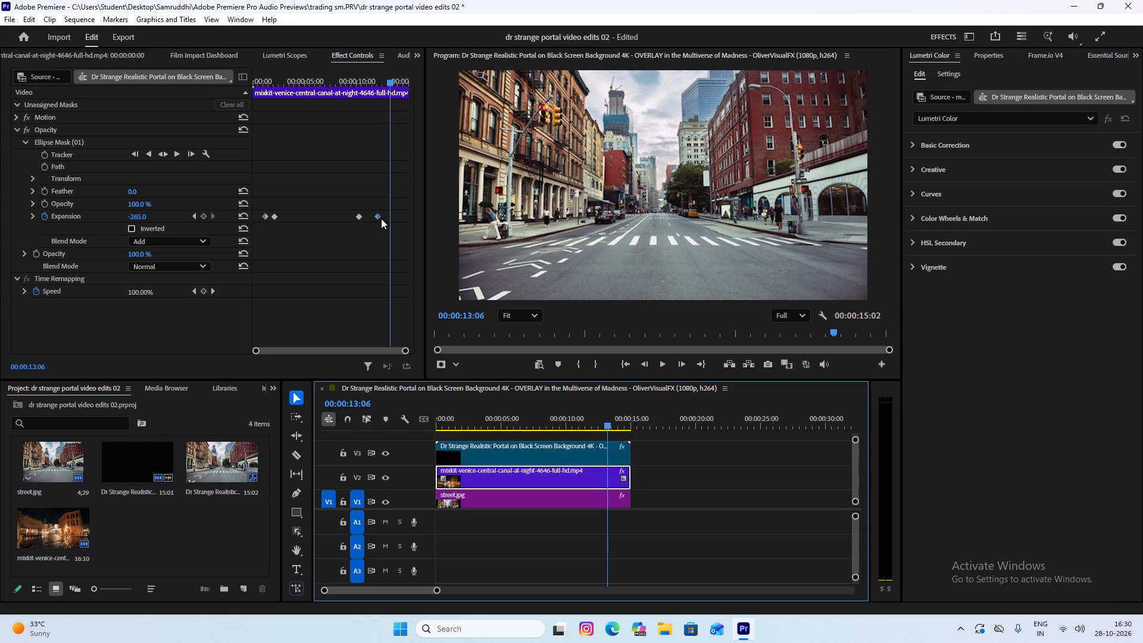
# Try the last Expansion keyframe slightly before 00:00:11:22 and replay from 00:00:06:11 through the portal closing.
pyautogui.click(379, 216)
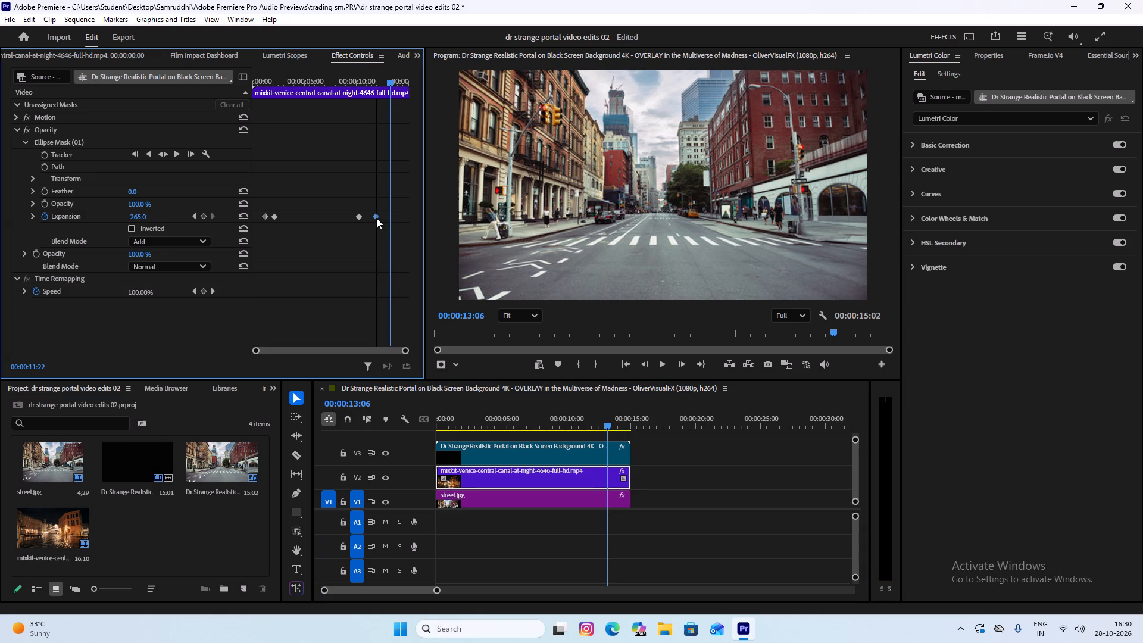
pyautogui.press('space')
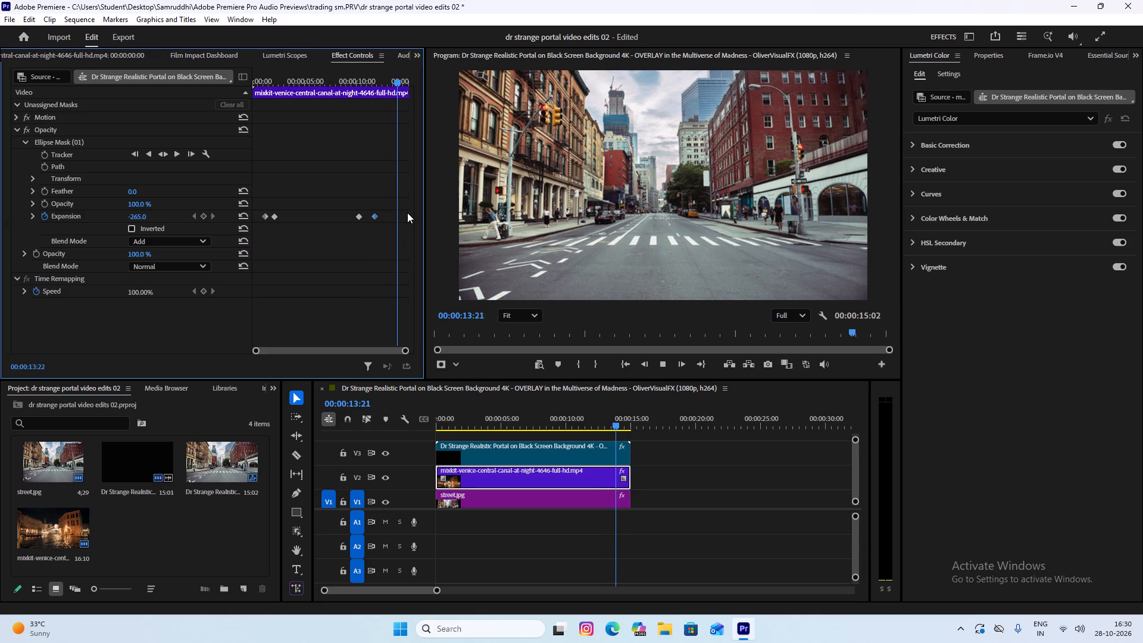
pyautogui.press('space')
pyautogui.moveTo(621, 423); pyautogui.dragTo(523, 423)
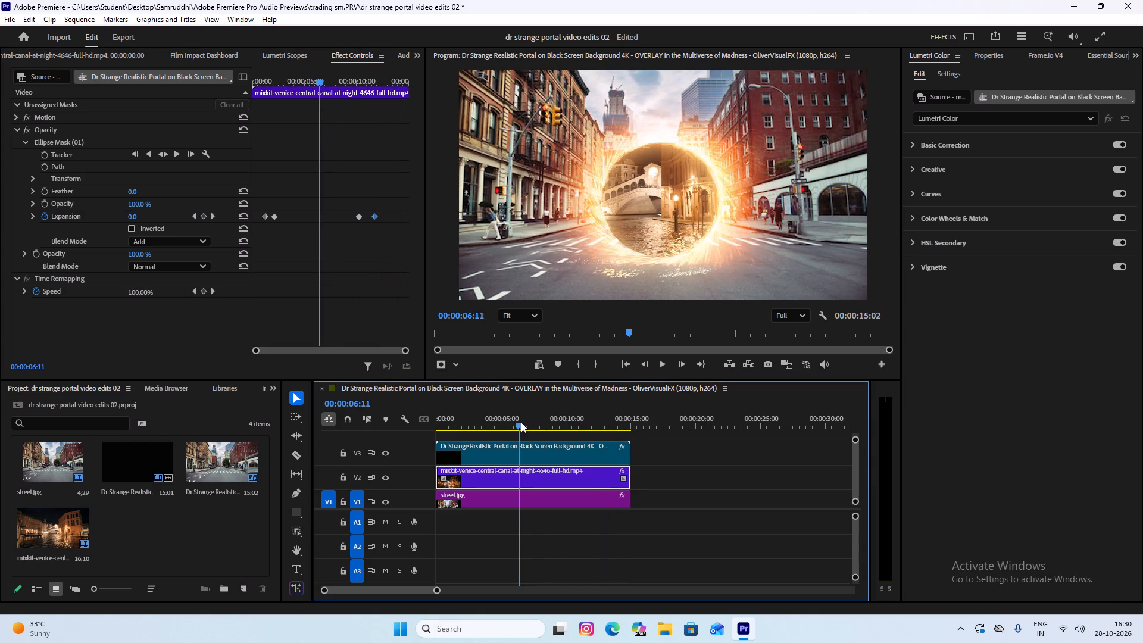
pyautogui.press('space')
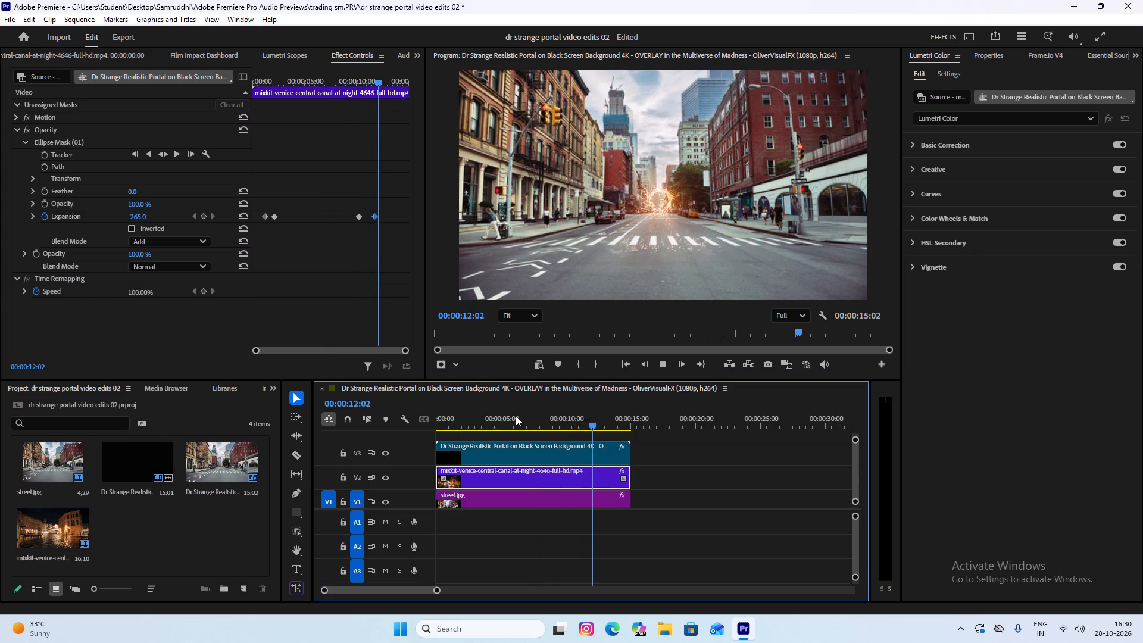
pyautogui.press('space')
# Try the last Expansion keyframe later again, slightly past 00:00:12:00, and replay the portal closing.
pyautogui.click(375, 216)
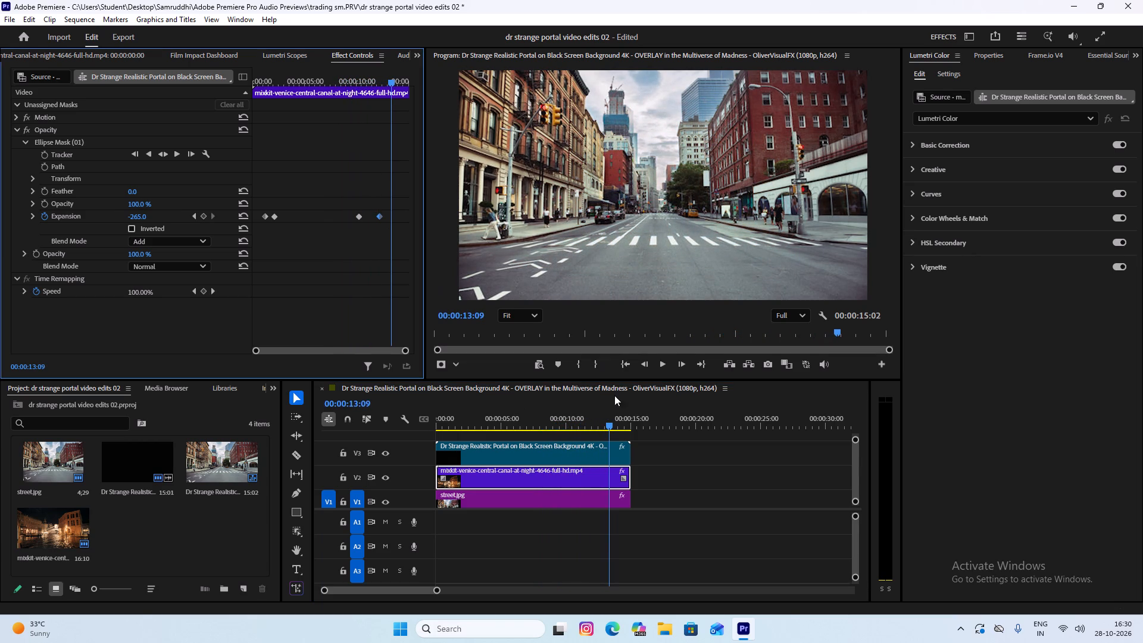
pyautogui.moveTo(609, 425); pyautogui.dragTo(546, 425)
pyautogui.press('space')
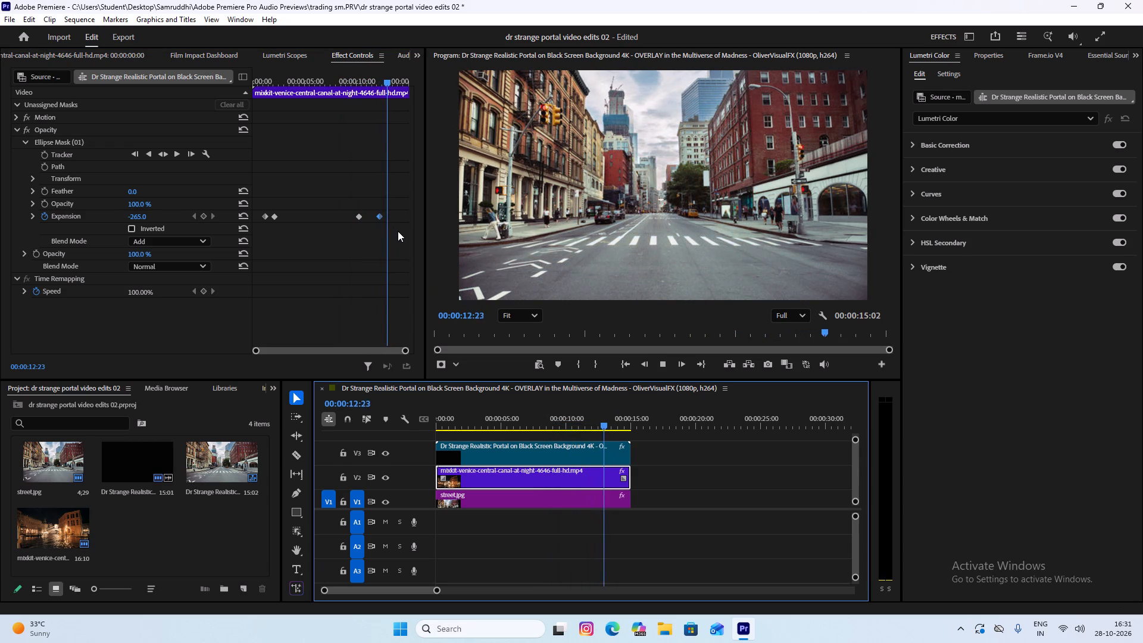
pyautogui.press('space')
# Move the last Expansion keyframe later, roughly midway between 00:00:12:00 and 00:00:13:00, and play the closing to the sequence end.
pyautogui.click(379, 216)
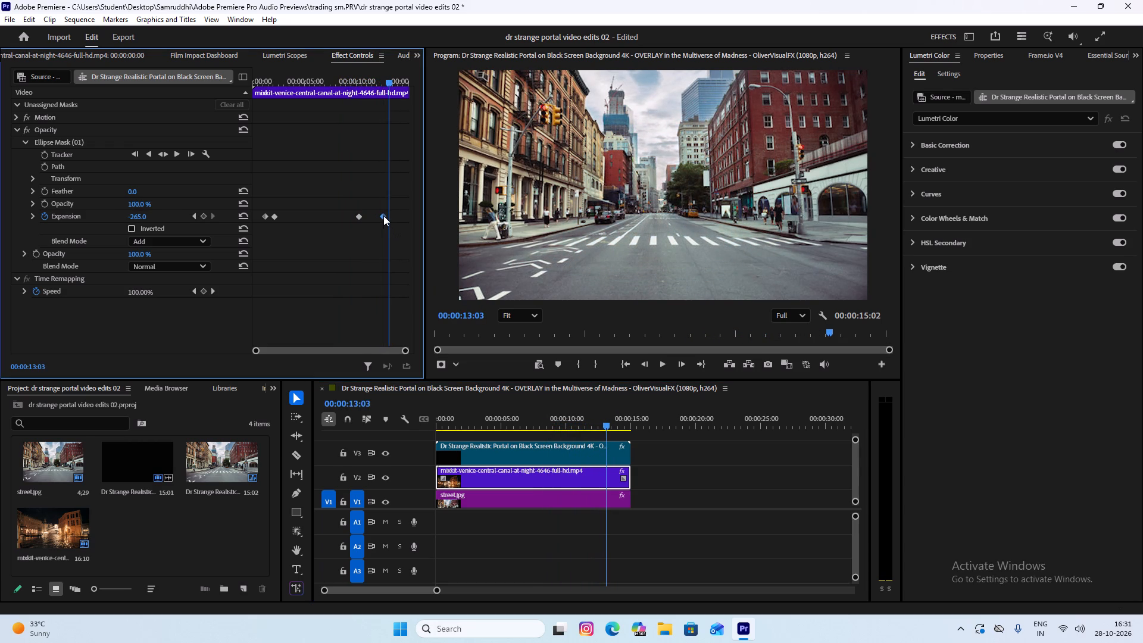
pyautogui.press('space')
pyautogui.press('space')
pyautogui.moveTo(611, 423); pyautogui.dragTo(533, 422)
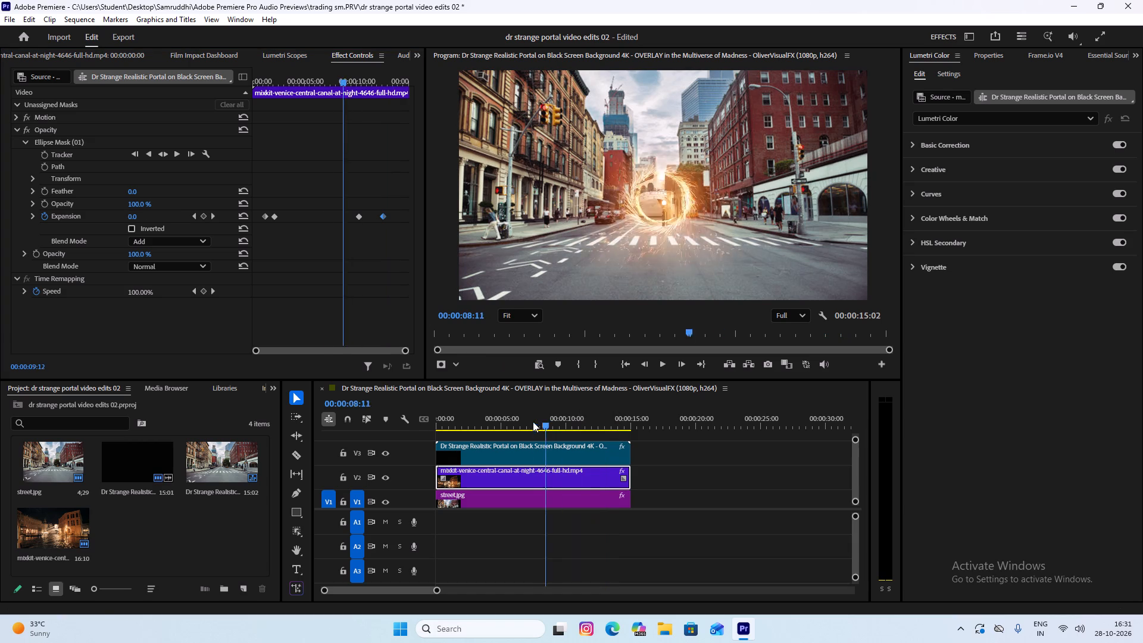
pyautogui.moveTo(533, 422); pyautogui.dragTo(530, 422)
pyautogui.press('space')
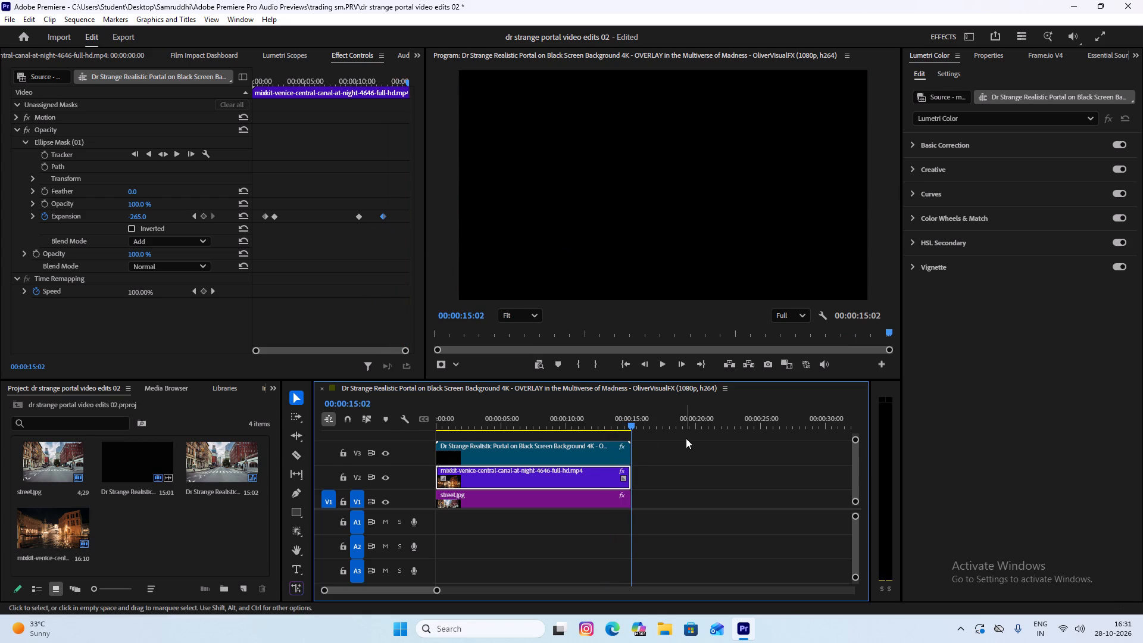
# Play the composite from near 00:00:03:00 to the end, and replay the portal closing to about 00:00:13:11.
pyautogui.moveTo(629, 424); pyautogui.dragTo(477, 436)
pyautogui.press('space')
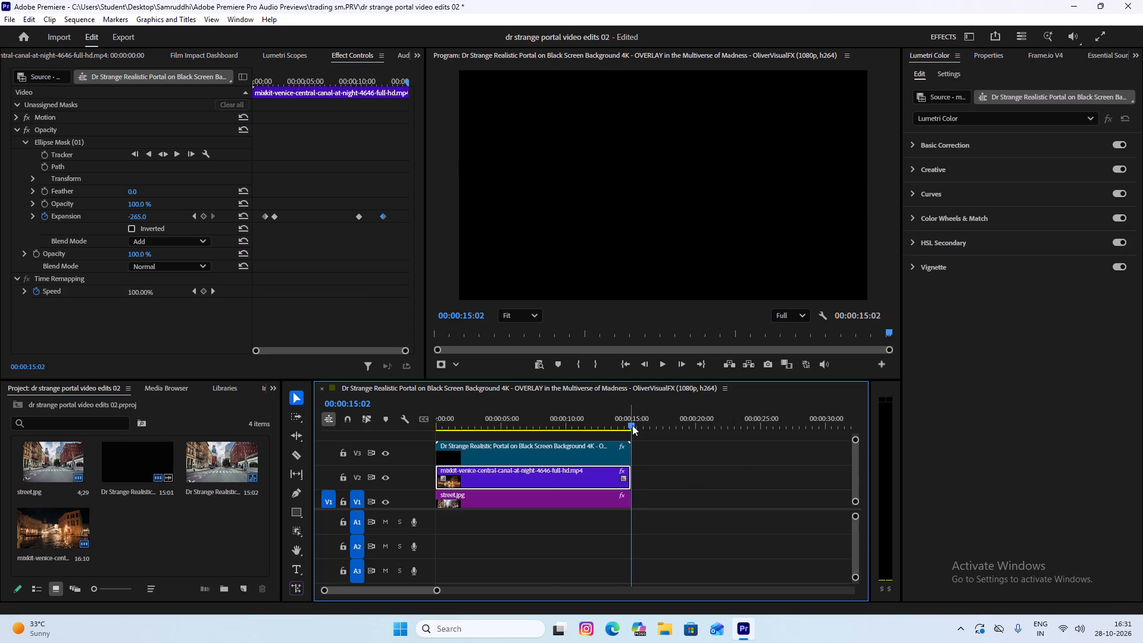
pyautogui.moveTo(632, 425); pyautogui.dragTo(545, 424)
pyautogui.press('space')
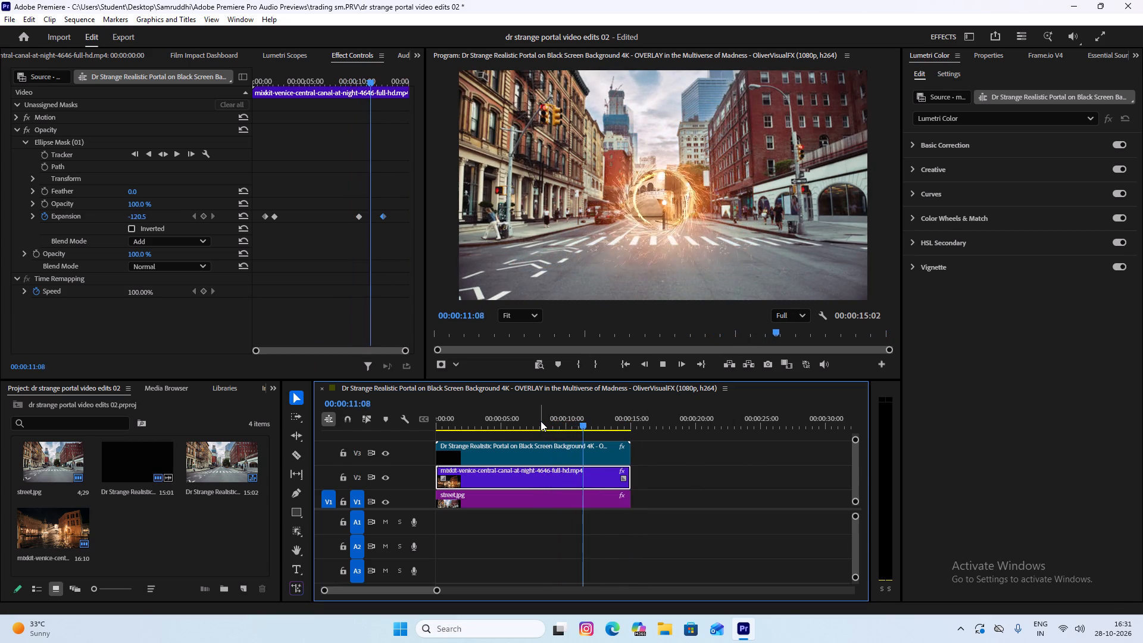
pyautogui.press('space')
# Nudge the mask's last Expansion keyframe slightly later, just before 00:00:13:00, and replay the portal closing through to the sequence end.
pyautogui.click(383, 217)
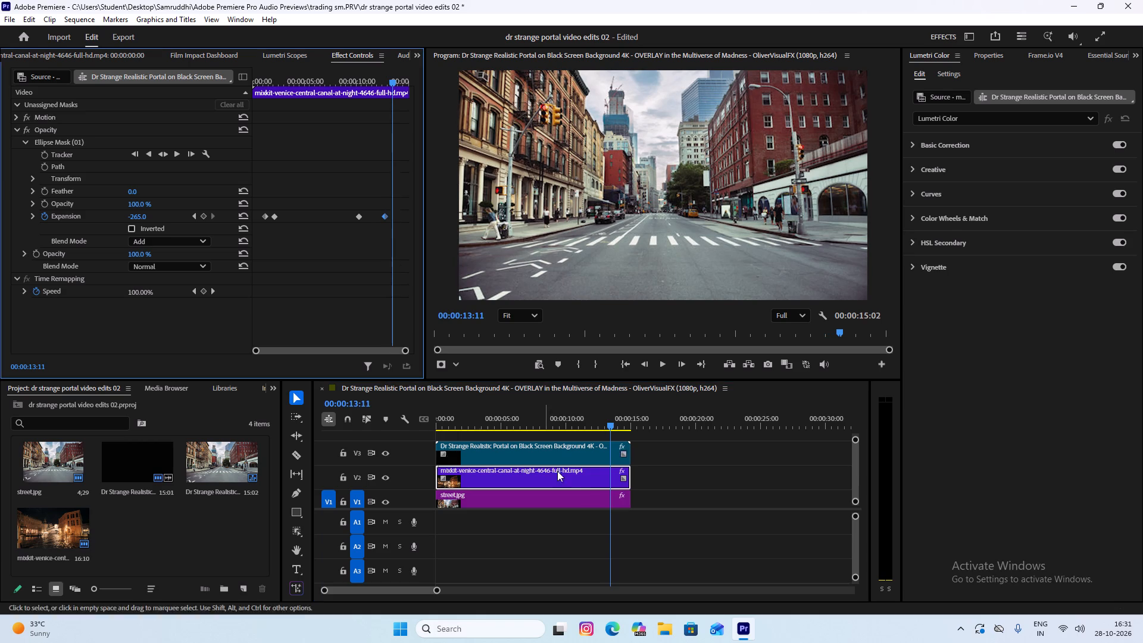
pyautogui.moveTo(610, 425); pyautogui.dragTo(583, 427)
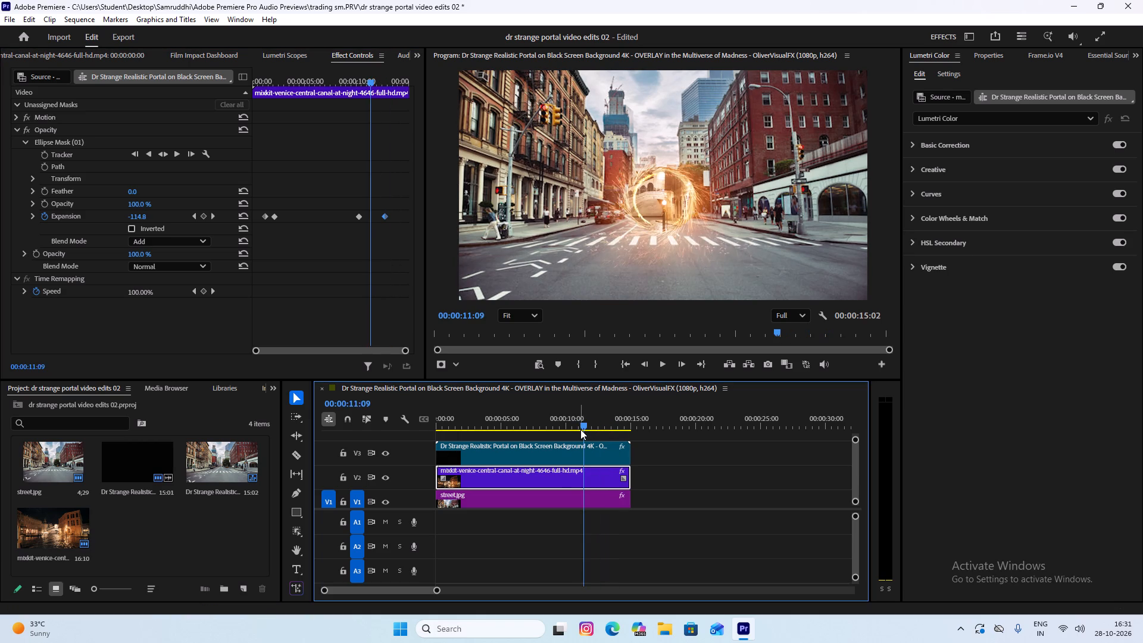
pyautogui.press('space')
pyautogui.press('space')
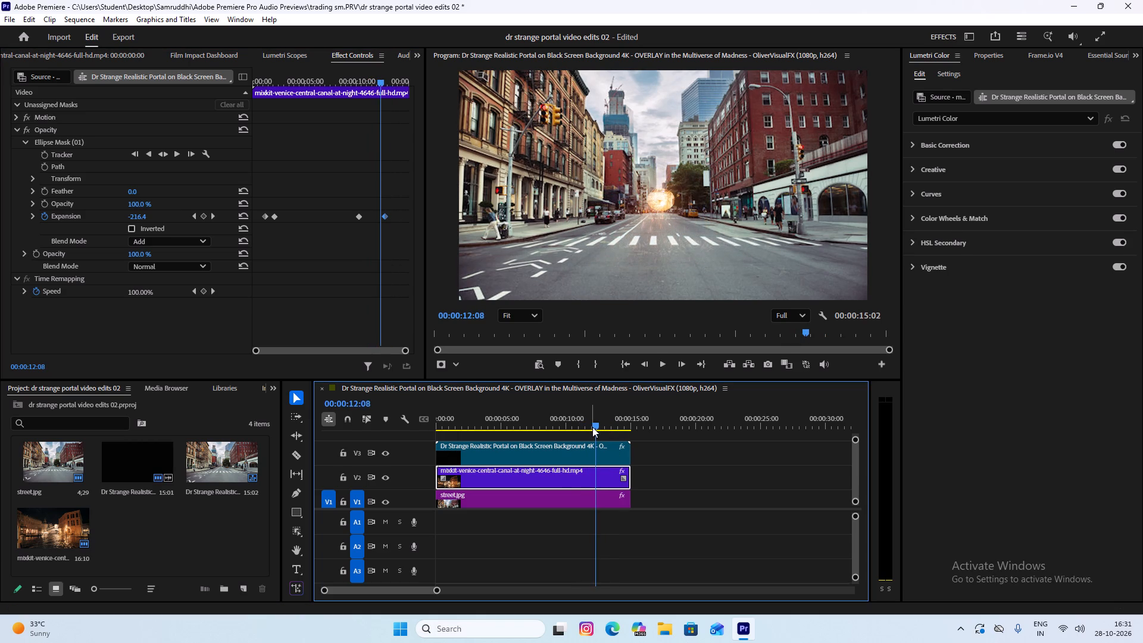
pyautogui.moveTo(593, 426); pyautogui.dragTo(515, 428)
pyautogui.press('space')
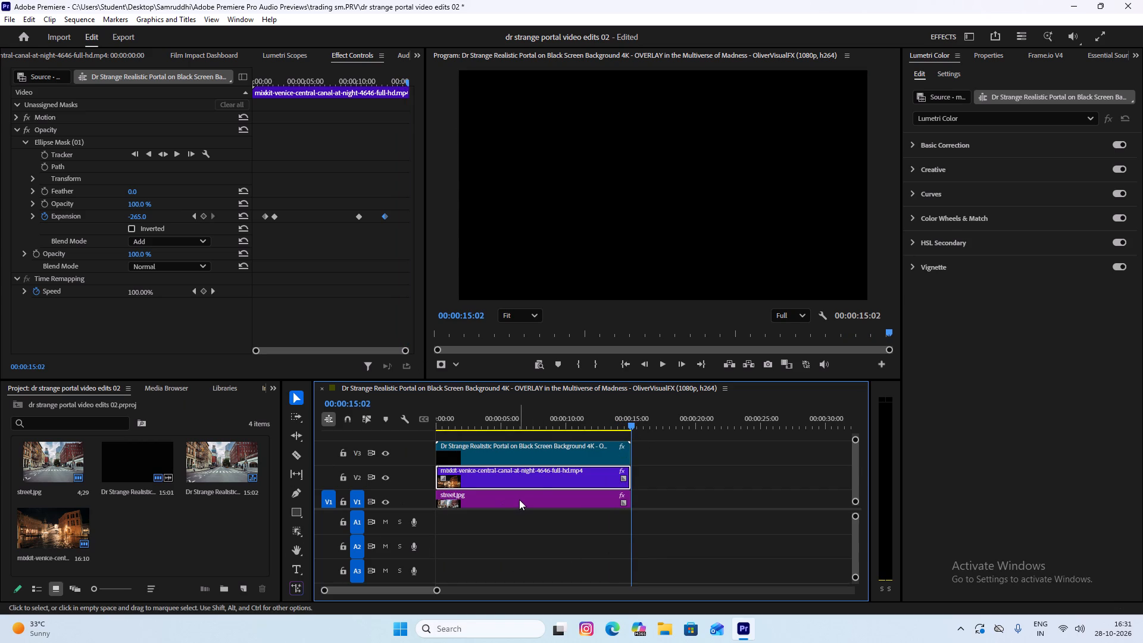
pyautogui.click(964, 398)
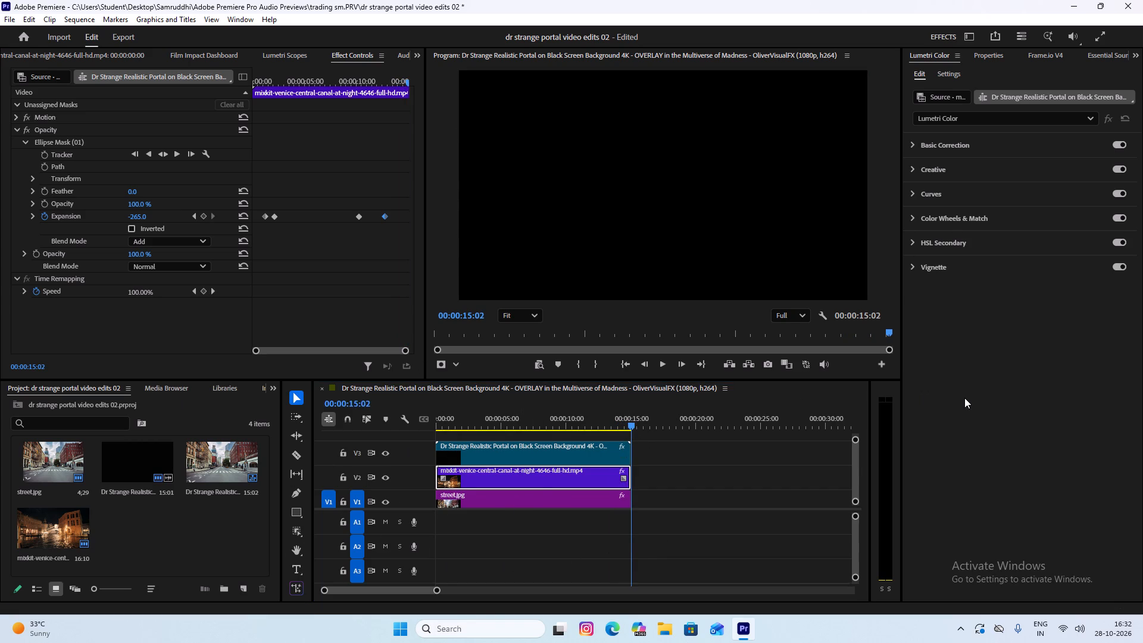
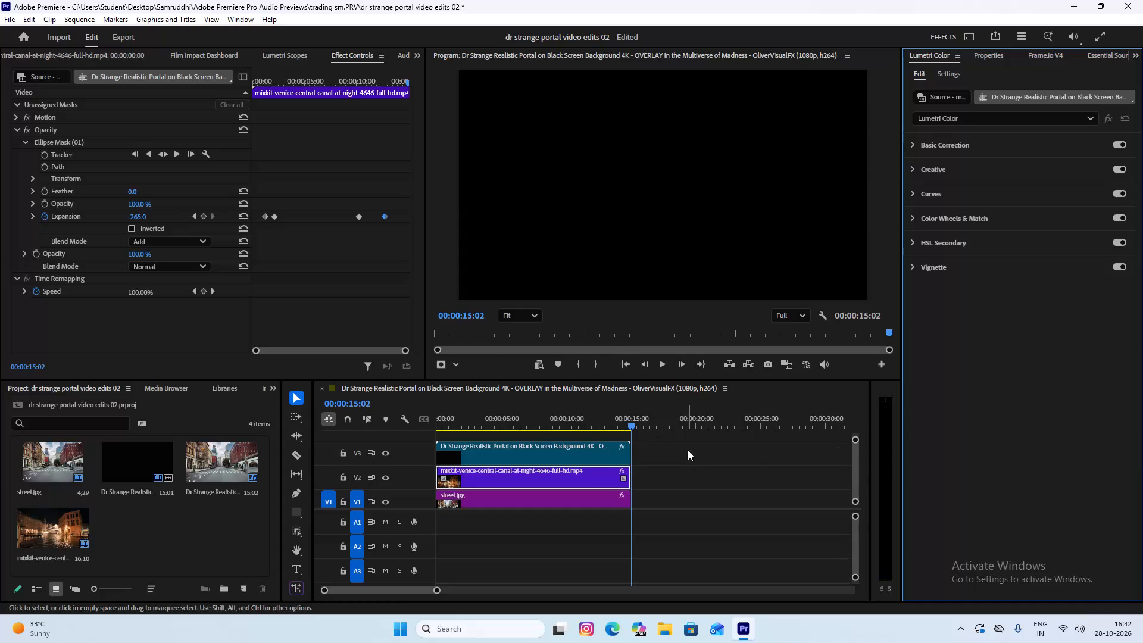
# Replay the portal closing from about 00:00:09:22 and again from 00:00:09:05, pausing to compare the Venice view with the ring.
pyautogui.moveTo(633, 428); pyautogui.dragTo(566, 433)
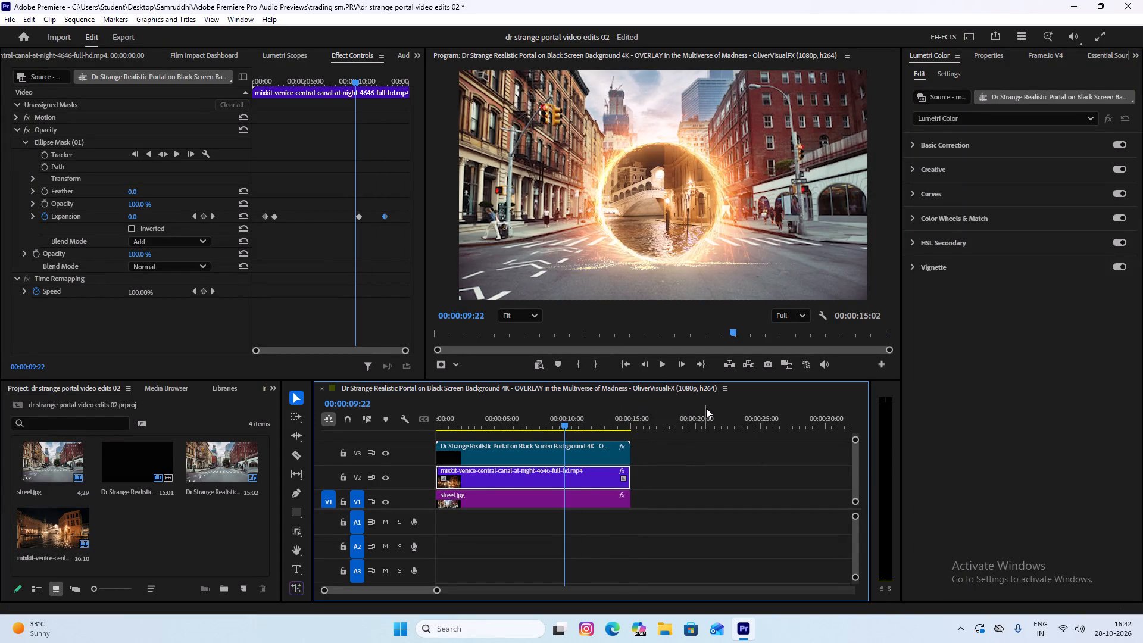
pyautogui.press('space')
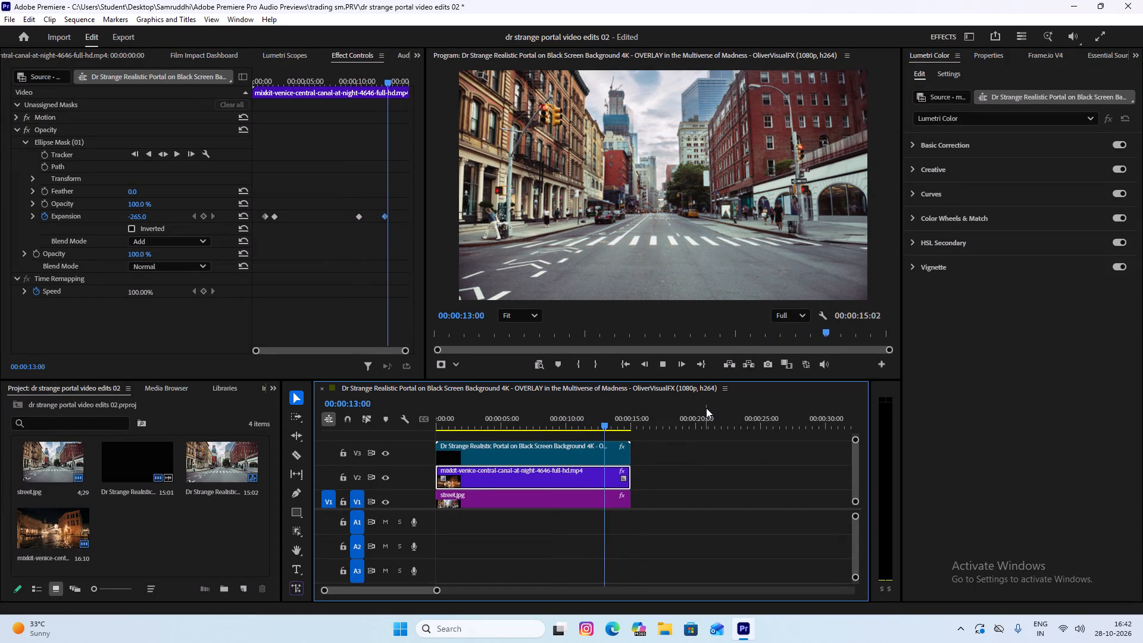
pyautogui.press('space')
pyautogui.press('space')
pyautogui.press('space')
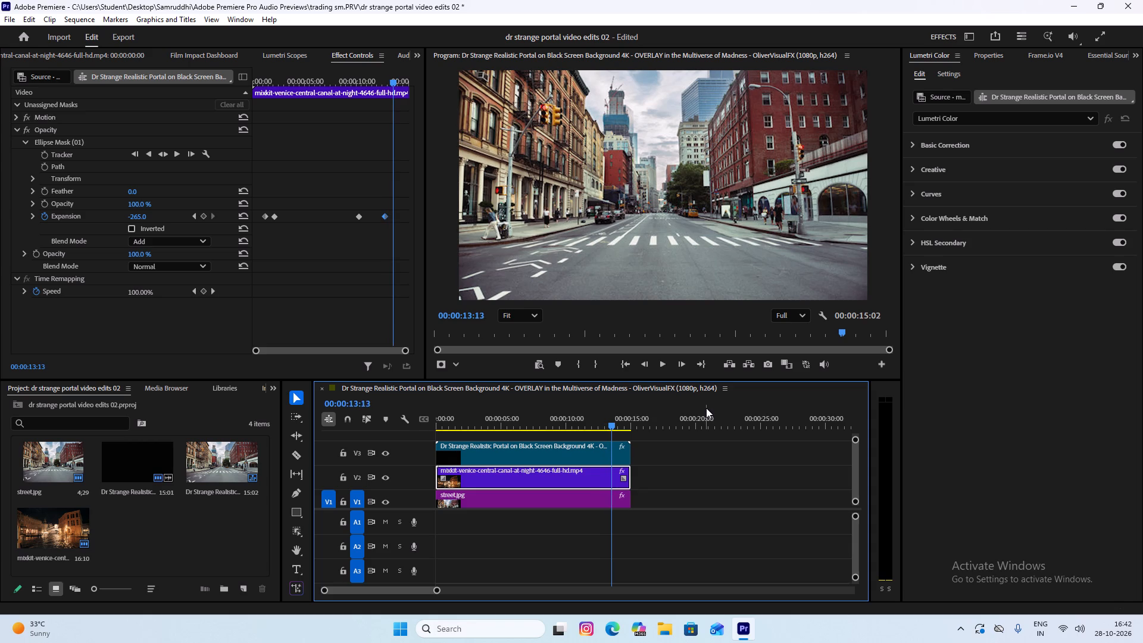
pyautogui.press('space')
pyautogui.press('space')
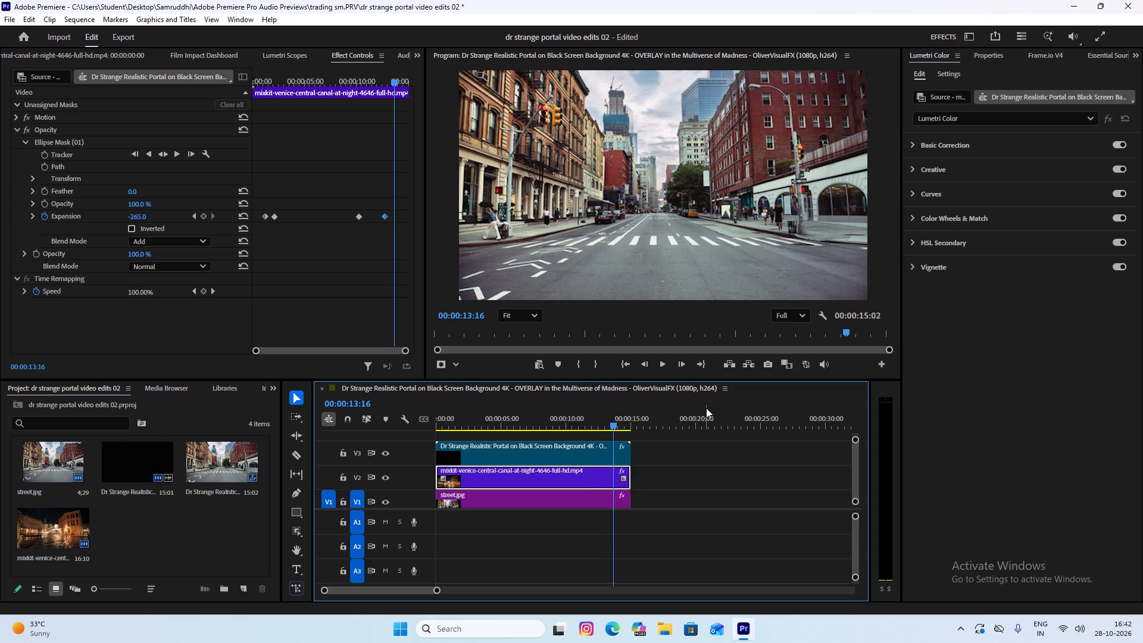
pyautogui.moveTo(611, 426); pyautogui.dragTo(554, 425)
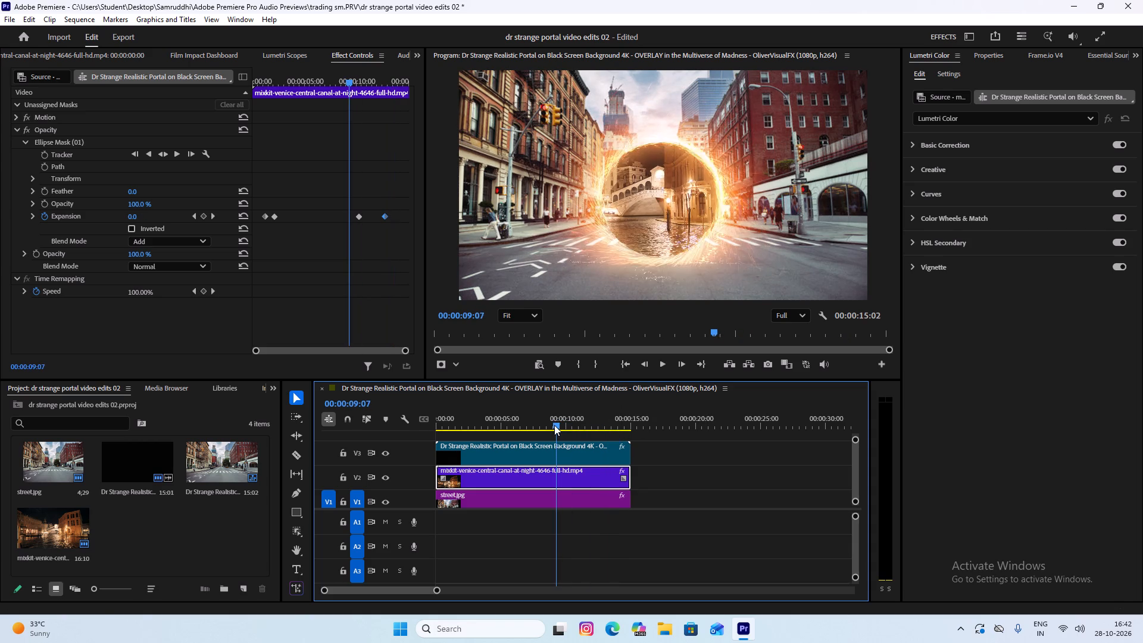
pyautogui.moveTo(554, 425); pyautogui.dragTo(553, 425)
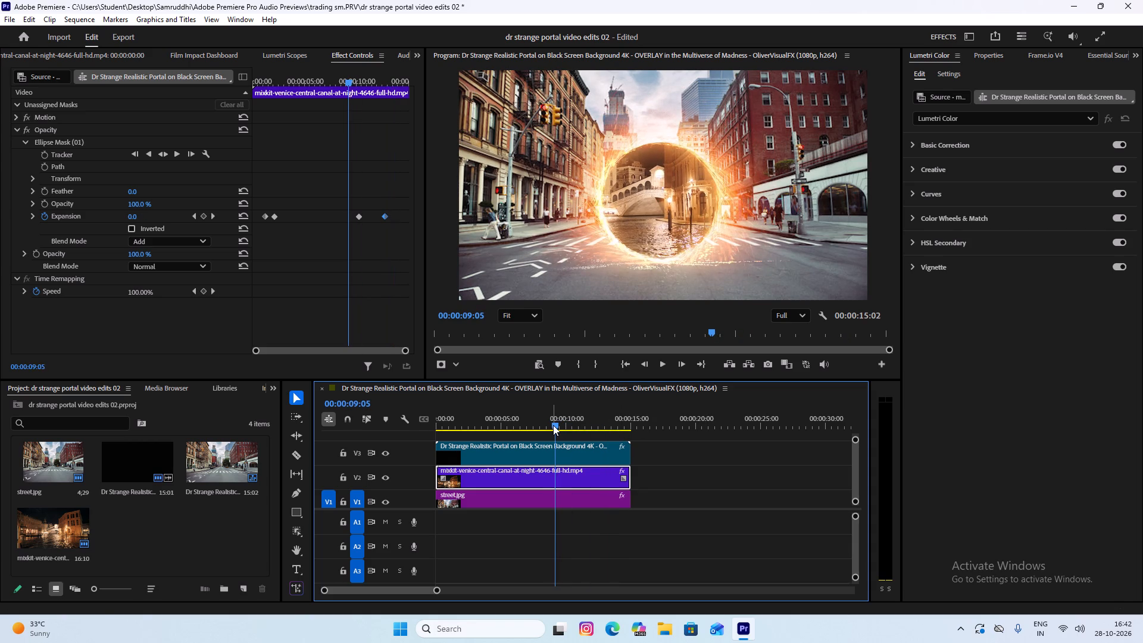
pyautogui.press('space')
pyautogui.press('space')
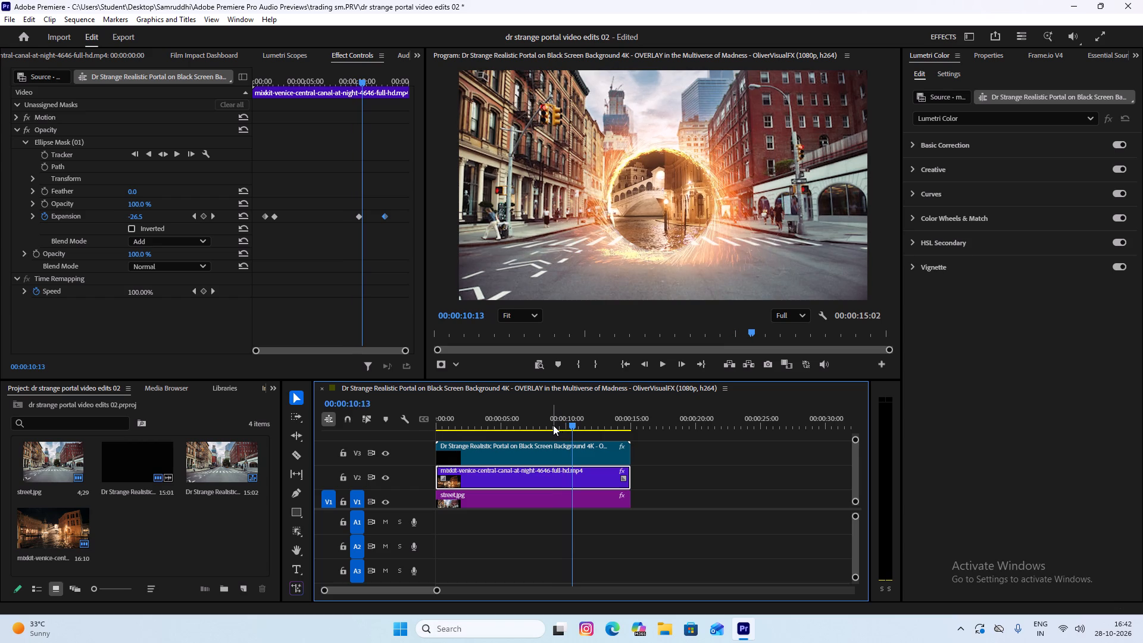
pyautogui.press('space')
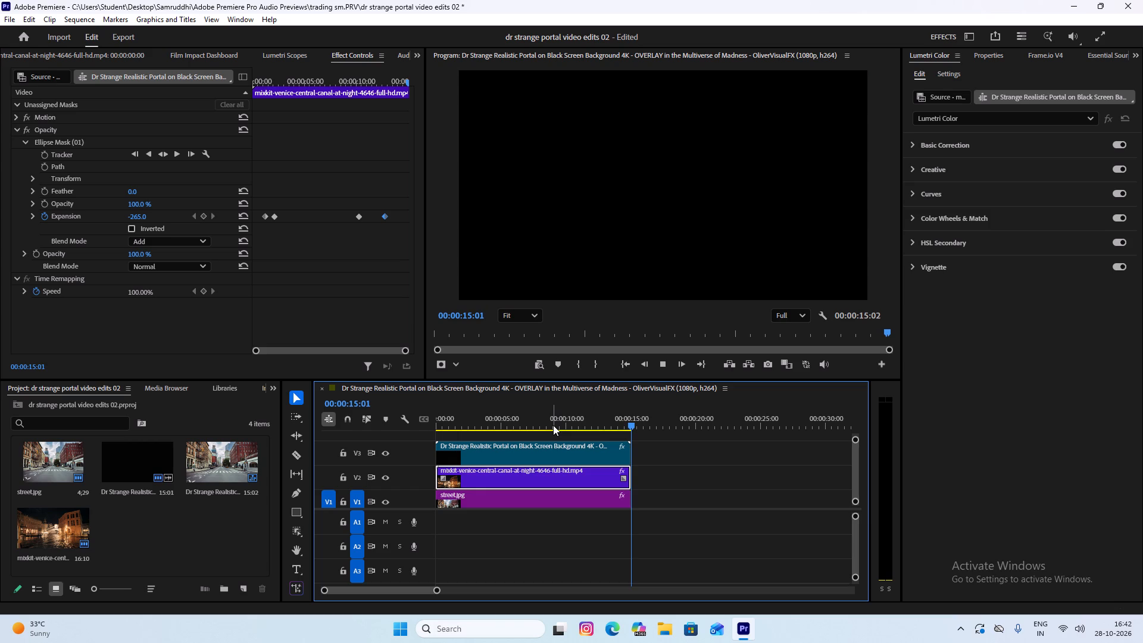
# Play and pause the composite repeatedly in short bursts, finishing at the sequence end, to check the mask timing.
pyautogui.press('space')
pyautogui.press('space')
pyautogui.press('space')
pyautogui.press('space')
pyautogui.press('space')
pyautogui.press('space')
pyautogui.press('space')
pyautogui.press('space')
pyautogui.press('space')
pyautogui.press('space')
pyautogui.press('space')
pyautogui.press('space')
pyautogui.press('space')
pyautogui.press('space')
pyautogui.press('space')
pyautogui.press('space')
pyautogui.press('space')
pyautogui.press('space')
pyautogui.press('space')
pyautogui.press('space')
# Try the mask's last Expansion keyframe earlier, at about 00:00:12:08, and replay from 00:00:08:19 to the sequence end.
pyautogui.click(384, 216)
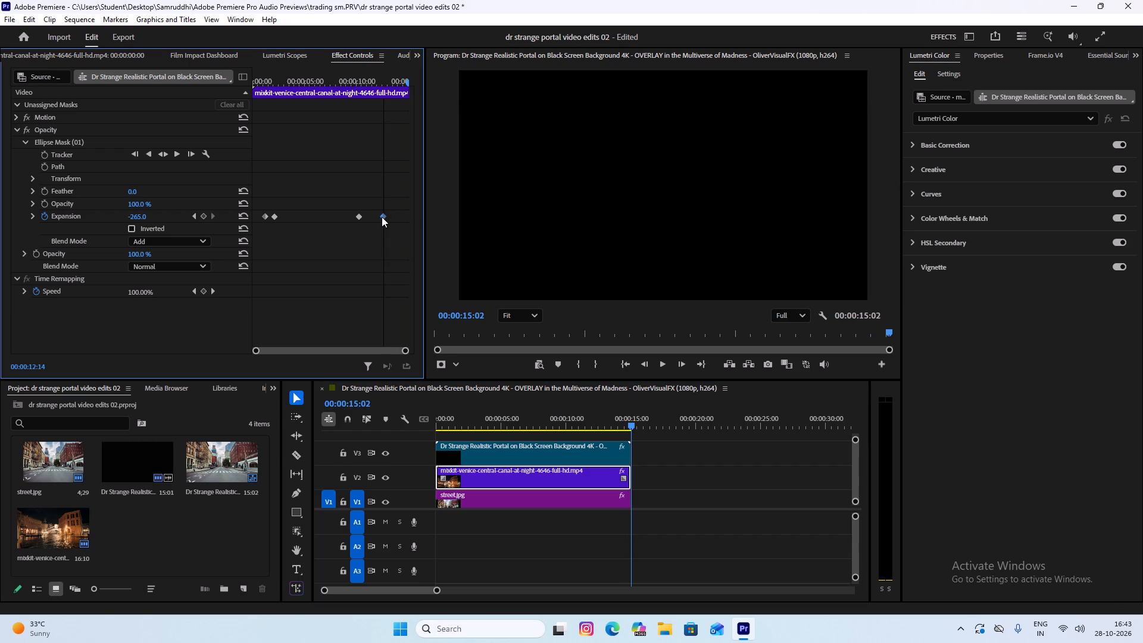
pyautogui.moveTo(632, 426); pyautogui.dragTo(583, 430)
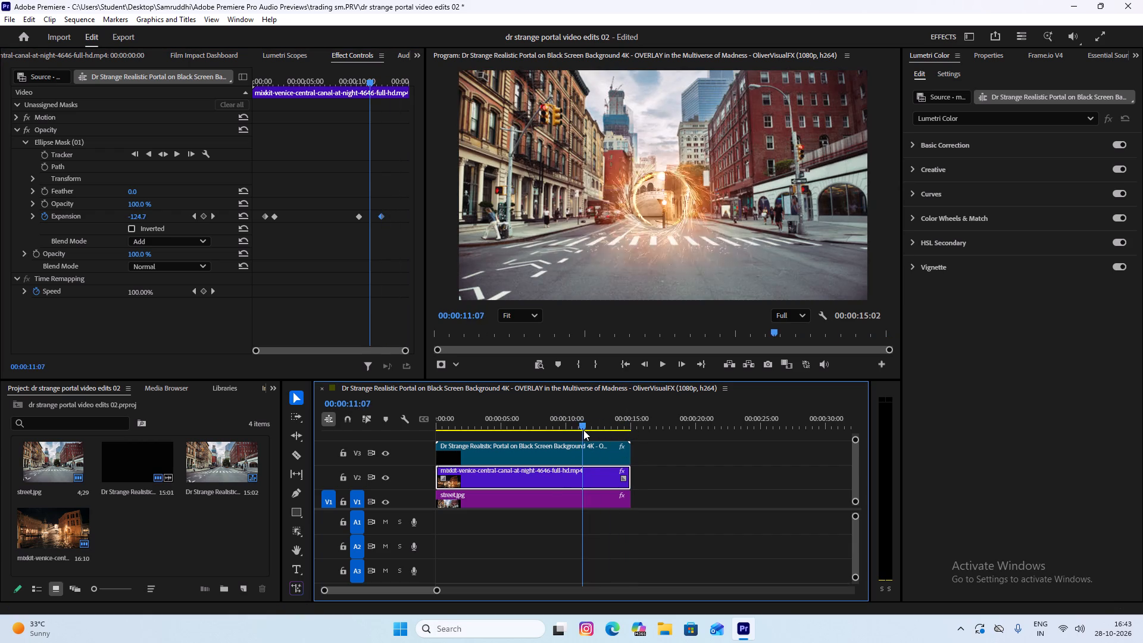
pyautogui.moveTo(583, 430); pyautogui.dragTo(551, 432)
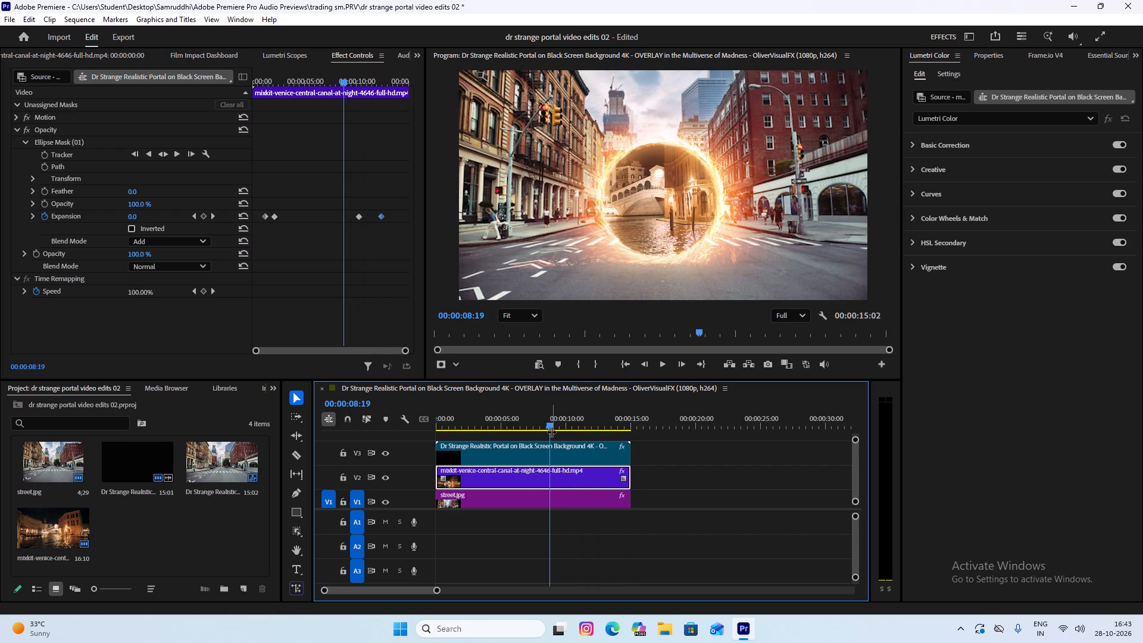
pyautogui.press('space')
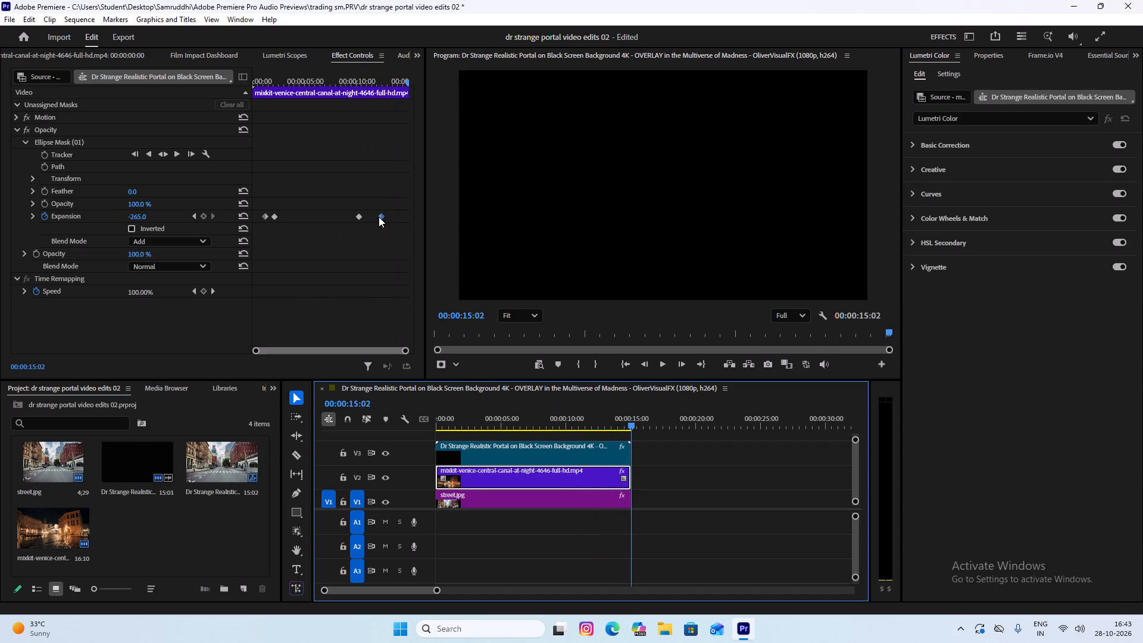
# Move the mask's last Expansion keyframe earlier, just before 00:00:12:00, and replay the portal closing from 00:00:09:05.
pyautogui.click(380, 217)
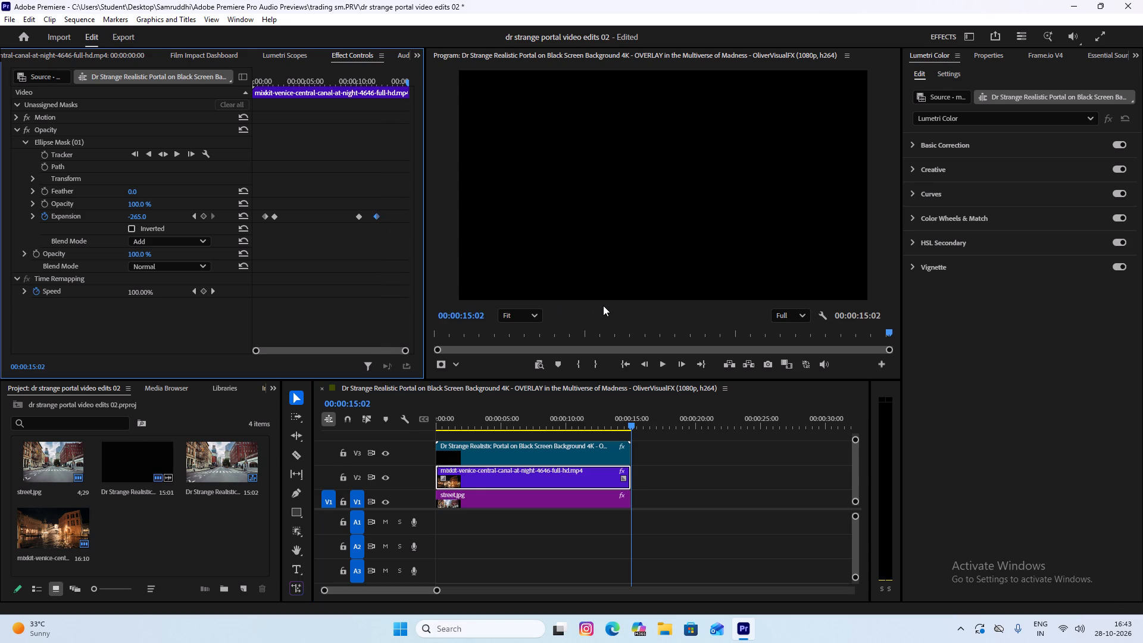
pyautogui.moveTo(632, 426); pyautogui.dragTo(563, 425)
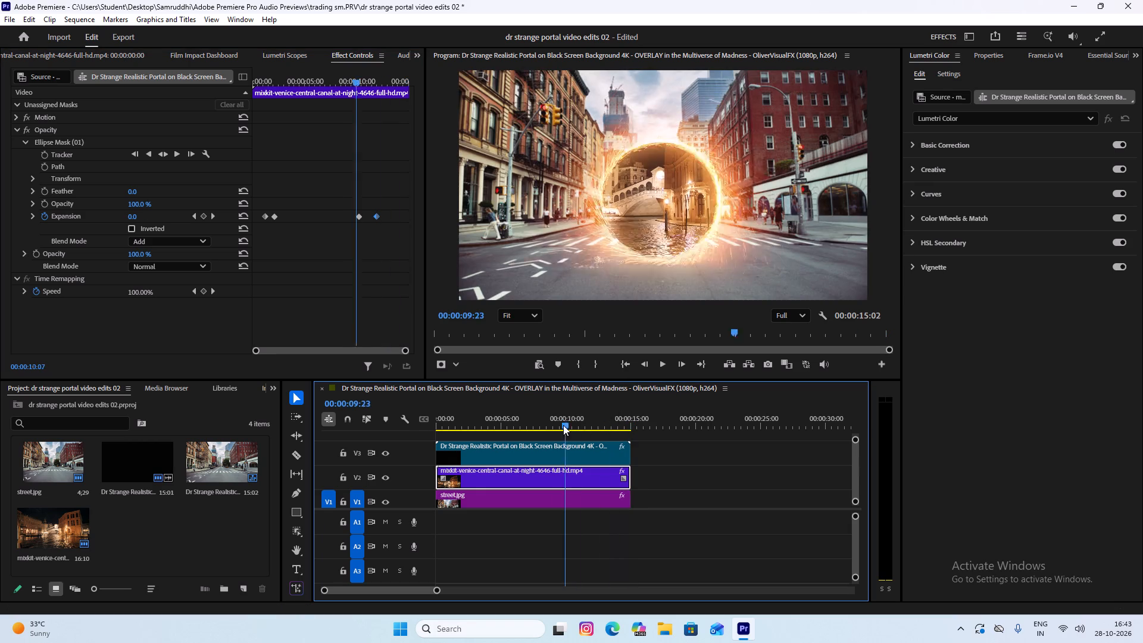
pyautogui.moveTo(563, 425); pyautogui.dragTo(557, 424)
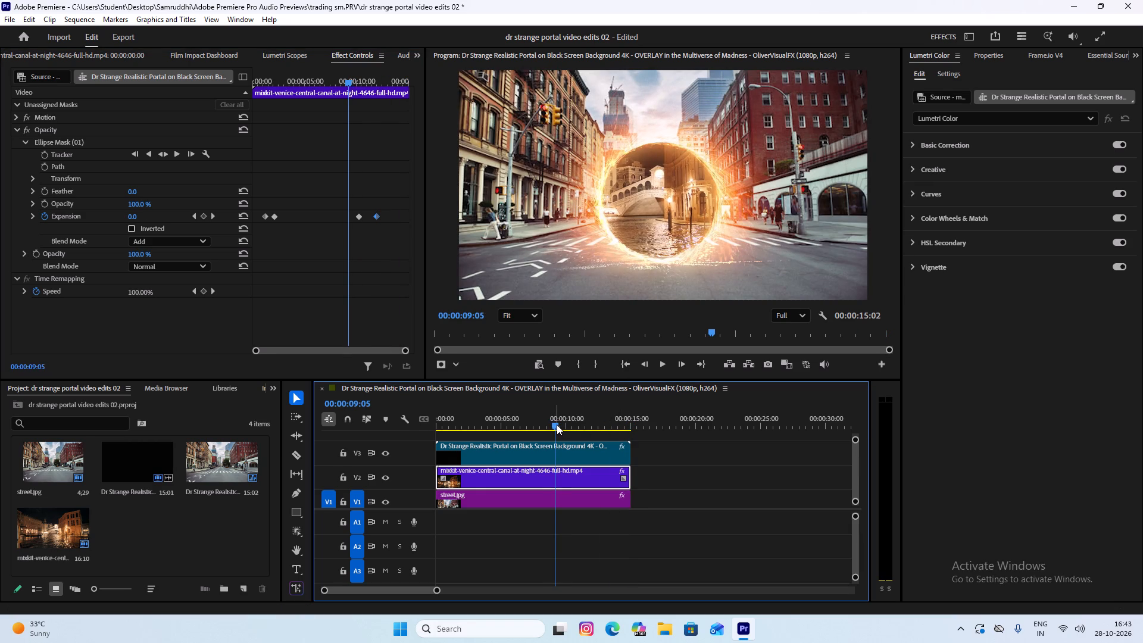
pyautogui.press('space')
pyautogui.press('space')
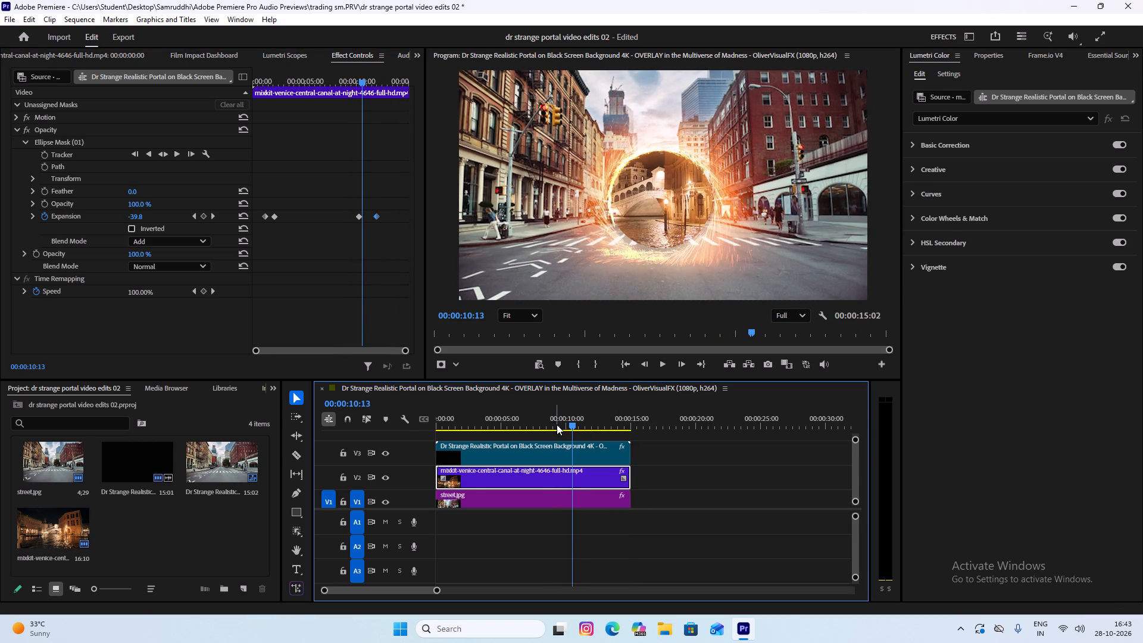
pyautogui.press('space')
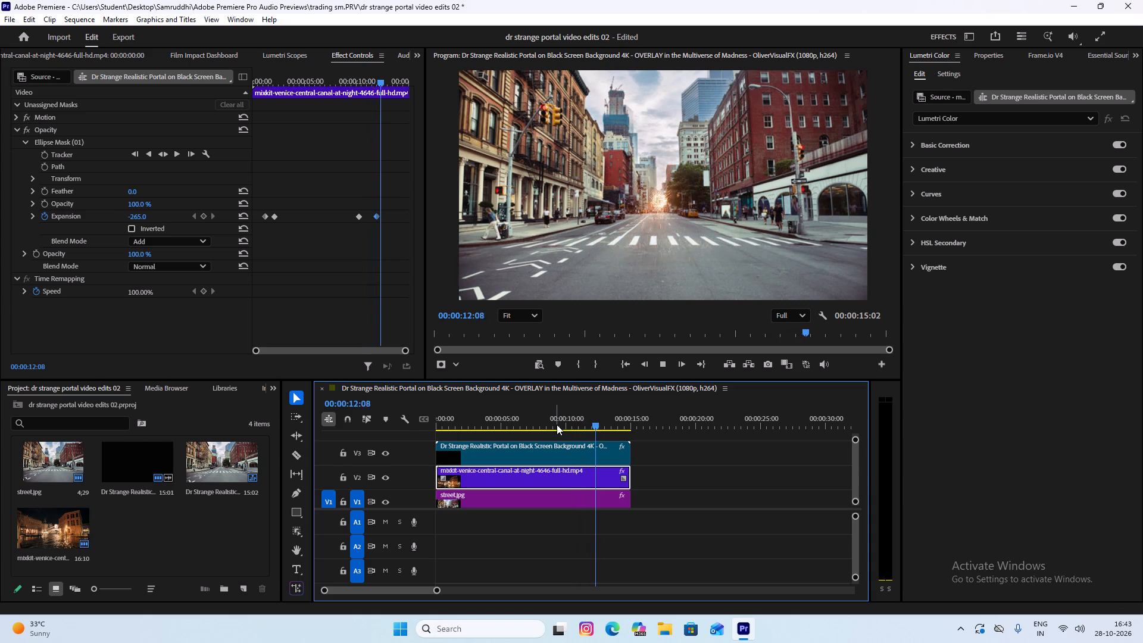
pyautogui.press('space')
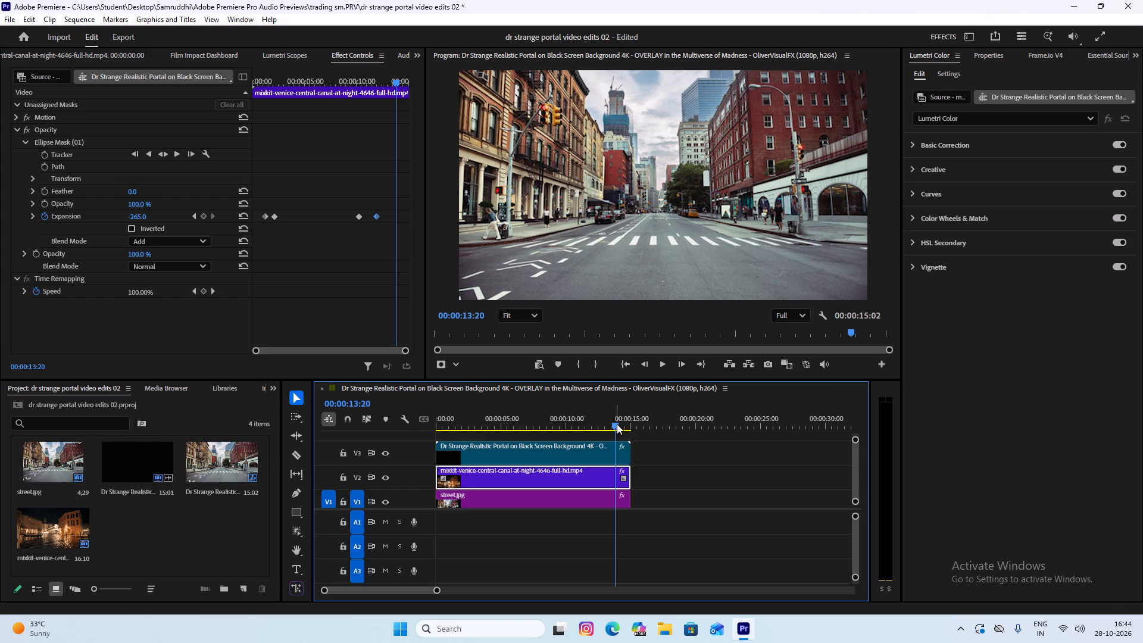
# Scrub back through the open portal near 00:00:03:14 to the sequence start, leaving no clip selected.
pyautogui.moveTo(614, 423); pyautogui.dragTo(472, 424)
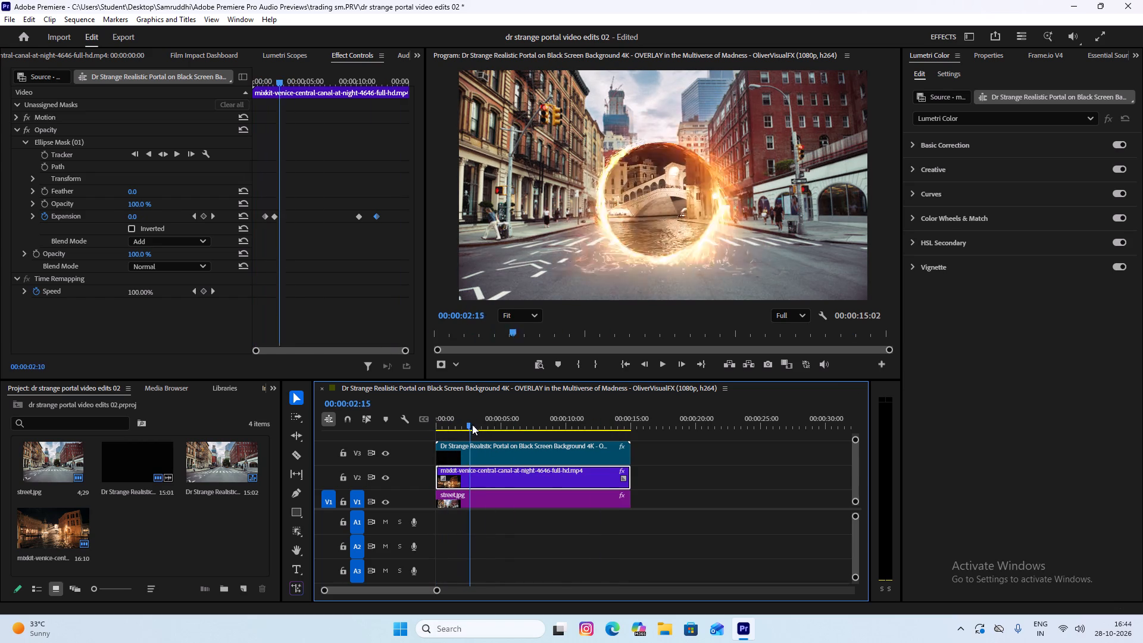
pyautogui.moveTo(472, 424); pyautogui.dragTo(481, 424)
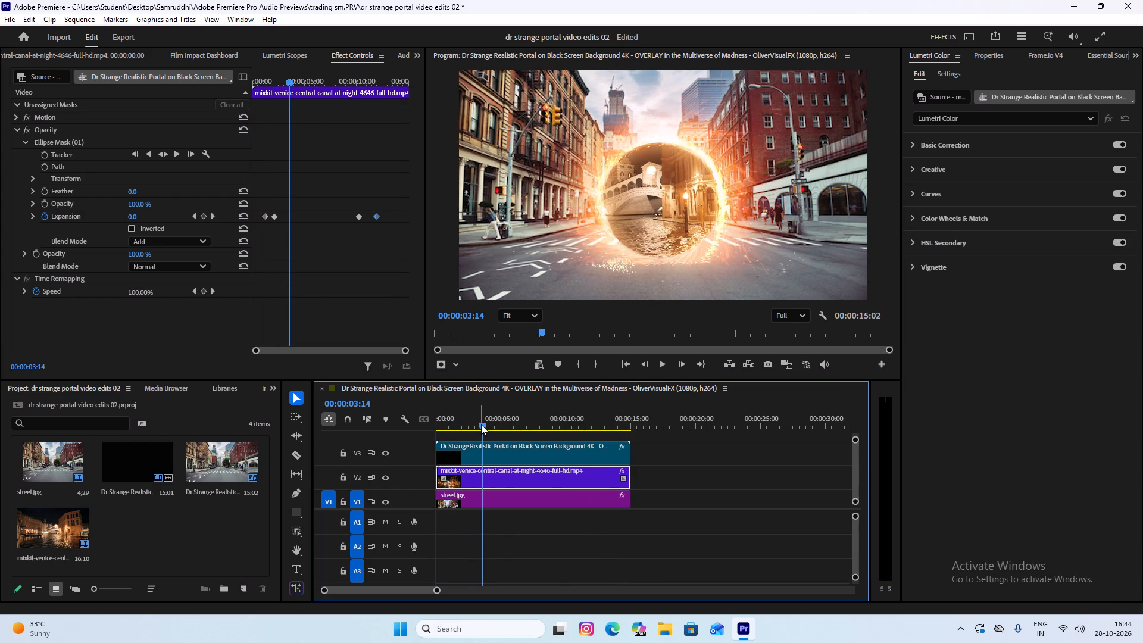
pyautogui.moveTo(481, 424); pyautogui.dragTo(404, 422)
pyautogui.click(404, 422)
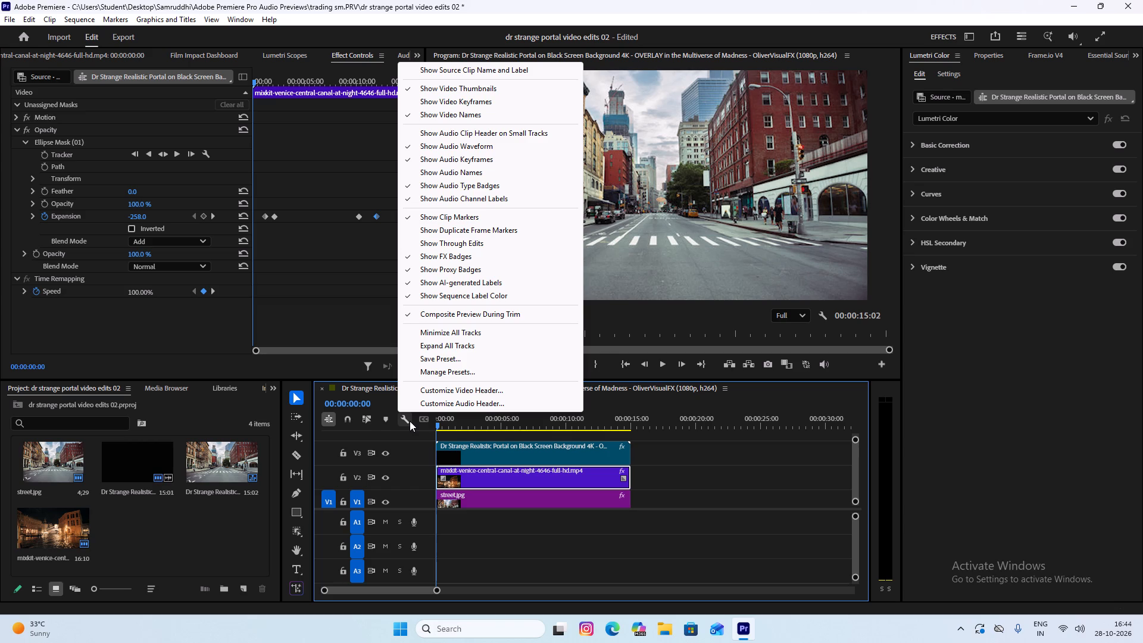
pyautogui.click(654, 479)
pyautogui.moveTo(491, 420); pyautogui.dragTo(430, 424)
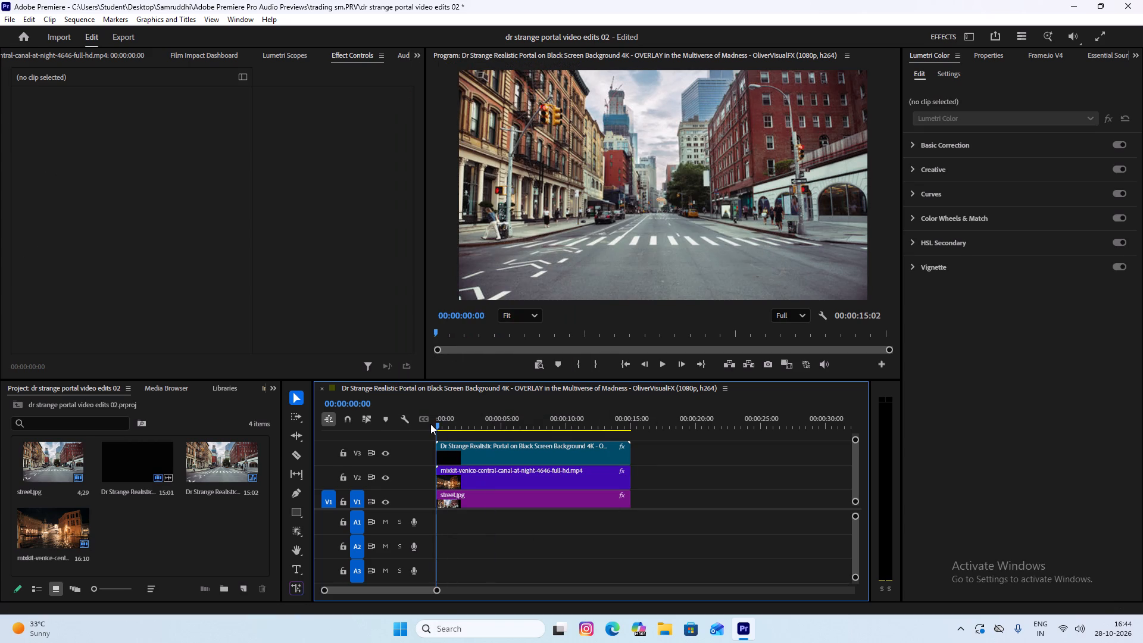
pyautogui.moveTo(430, 424); pyautogui.dragTo(423, 426)
pyautogui.moveTo(445, 422); pyautogui.dragTo(428, 423)
# Scrub back and forth between about 00:00:09:11 and 00:00:12:01 to examine how the Venice view fits the closing ring.
pyautogui.moveTo(428, 423); pyautogui.dragTo(560, 451)
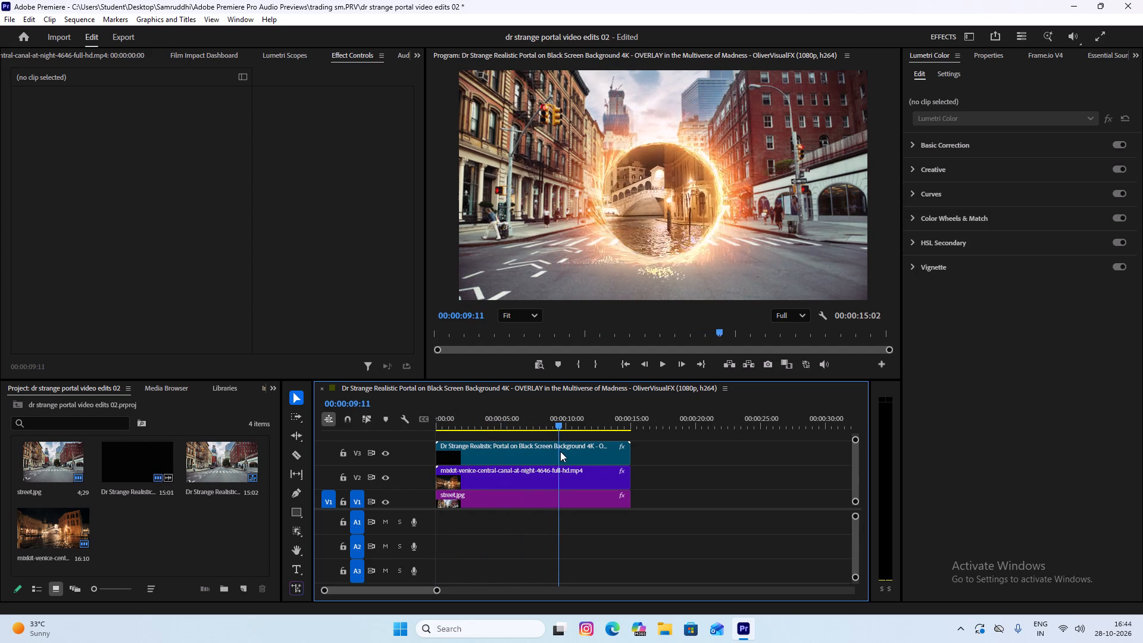
pyautogui.moveTo(560, 451); pyautogui.dragTo(584, 451)
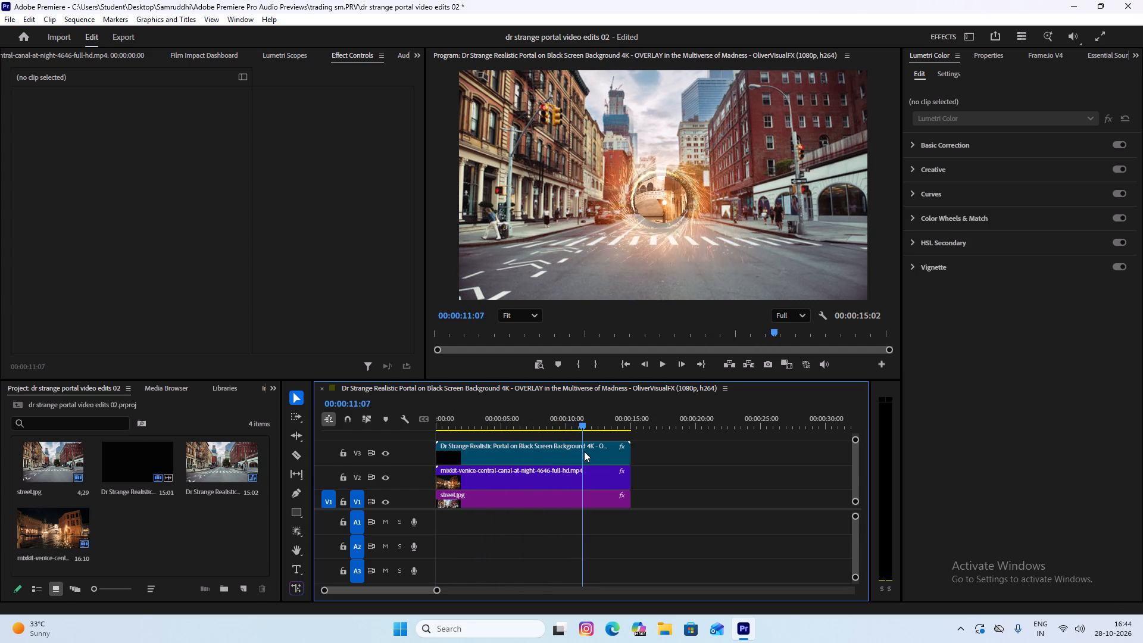
pyautogui.moveTo(584, 451); pyautogui.dragTo(574, 450)
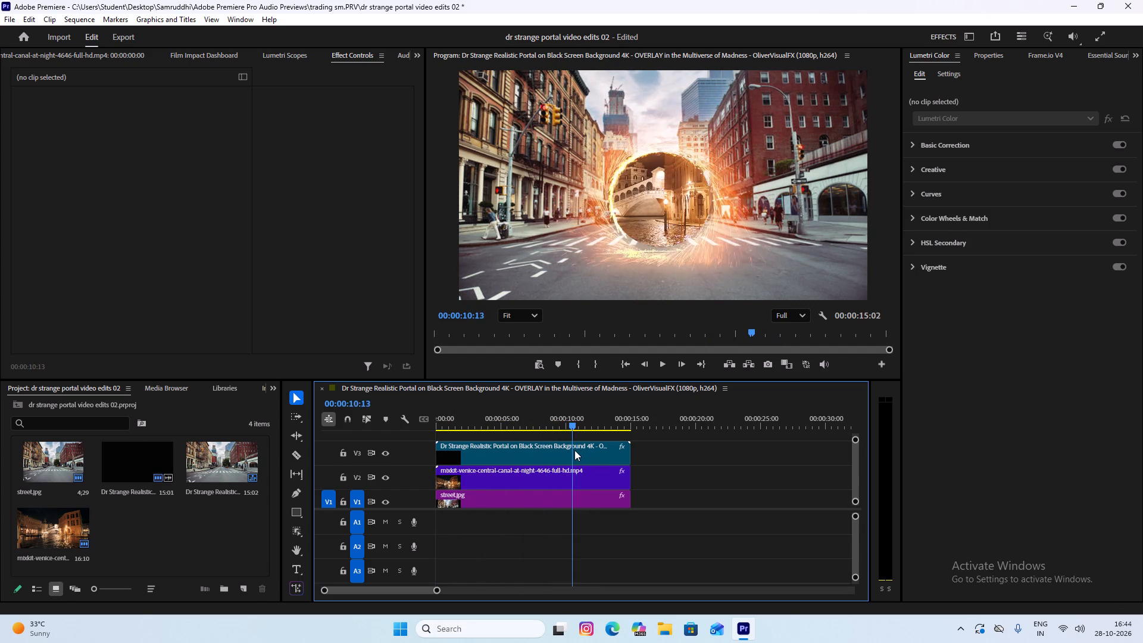
pyautogui.moveTo(574, 450); pyautogui.dragTo(589, 450)
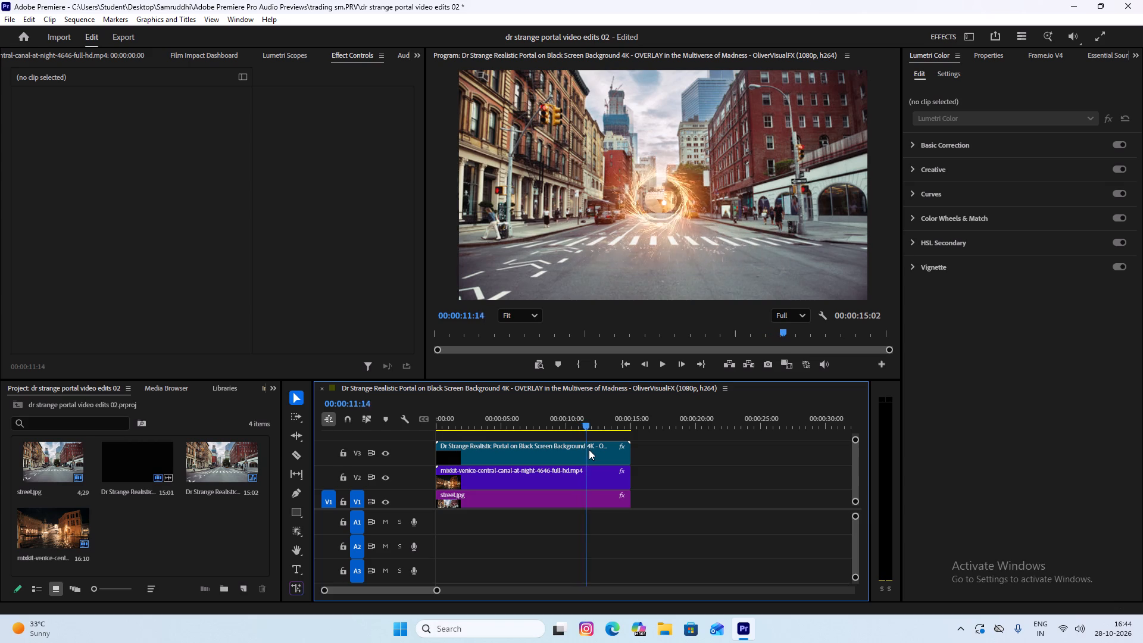
pyautogui.moveTo(589, 450); pyautogui.dragTo(591, 451)
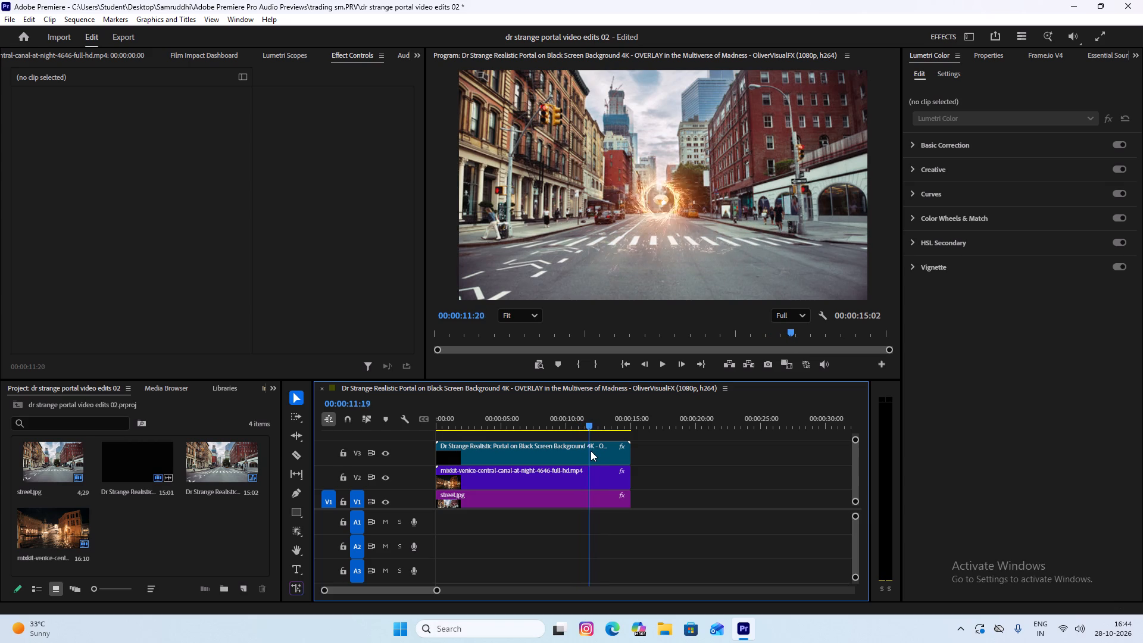
pyautogui.moveTo(591, 451); pyautogui.dragTo(588, 451)
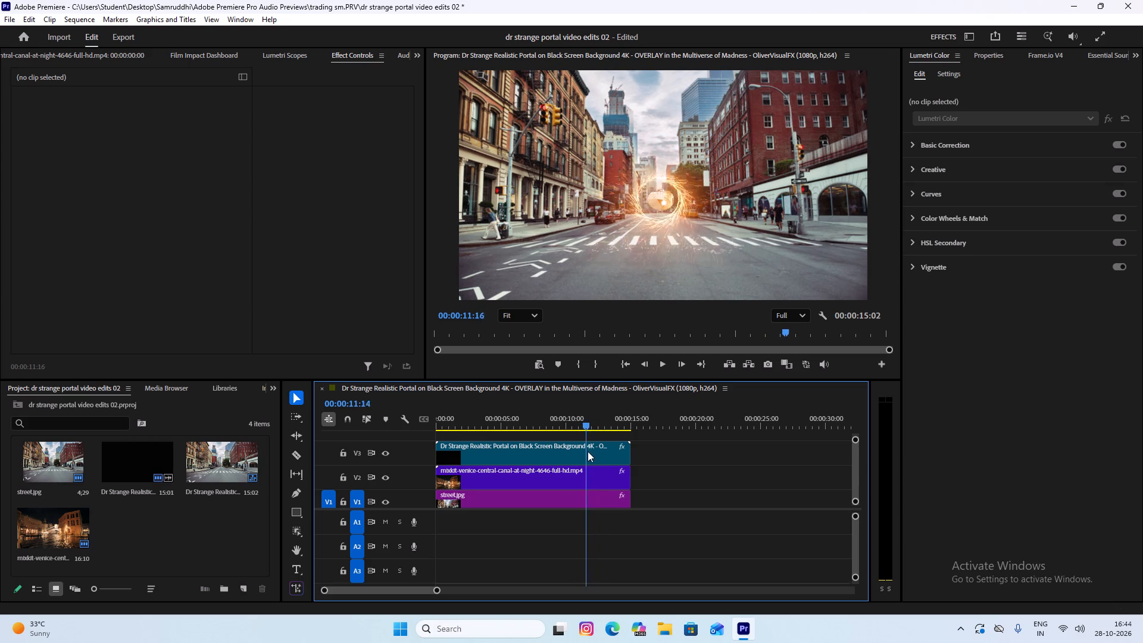
pyautogui.moveTo(588, 451); pyautogui.dragTo(583, 449)
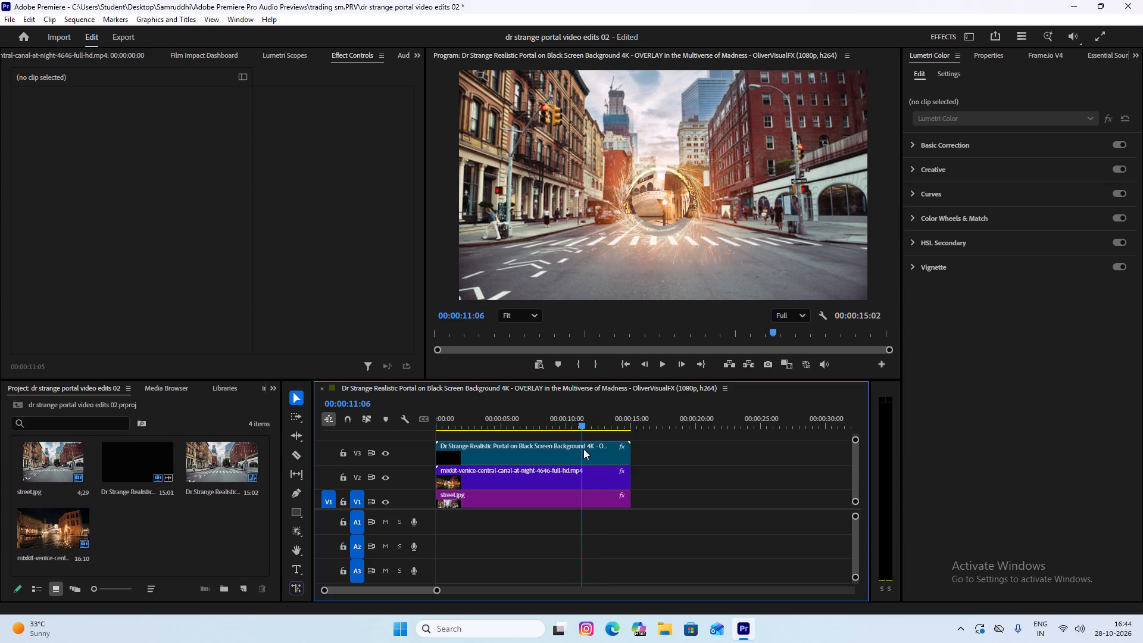
pyautogui.moveTo(583, 449); pyautogui.dragTo(594, 448)
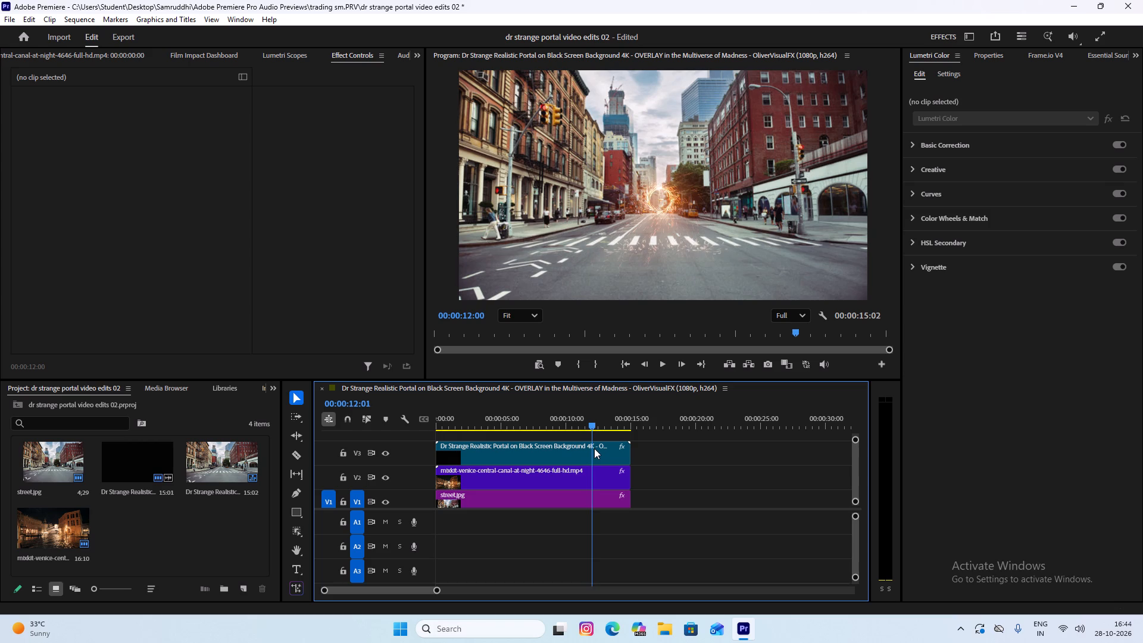
pyautogui.moveTo(594, 448); pyautogui.dragTo(591, 447)
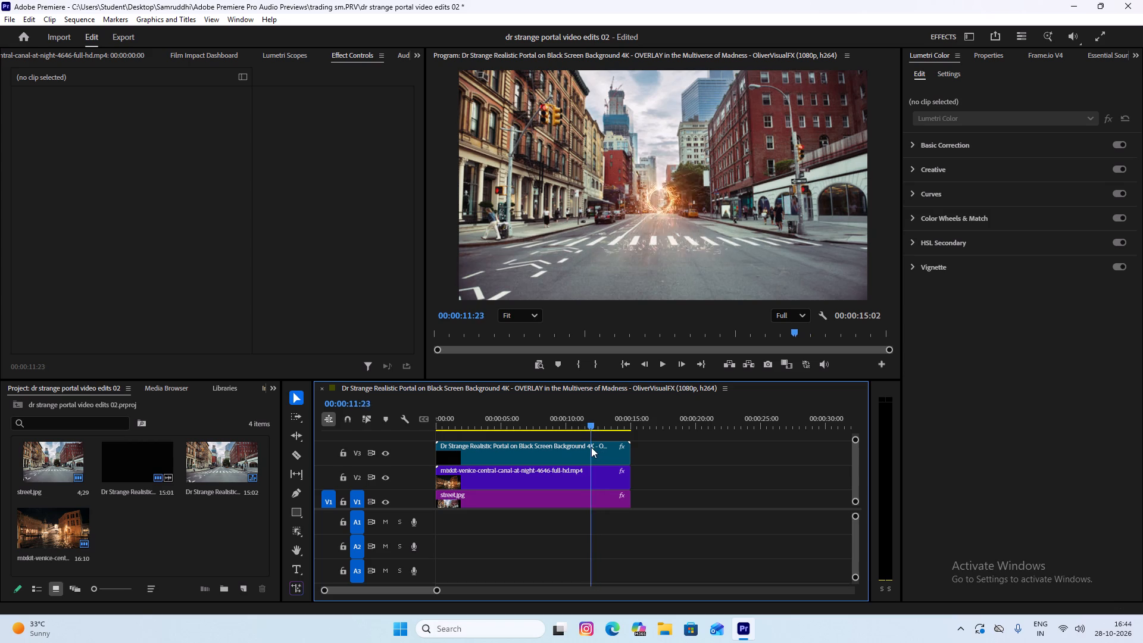
pyautogui.moveTo(591, 447); pyautogui.dragTo(581, 445)
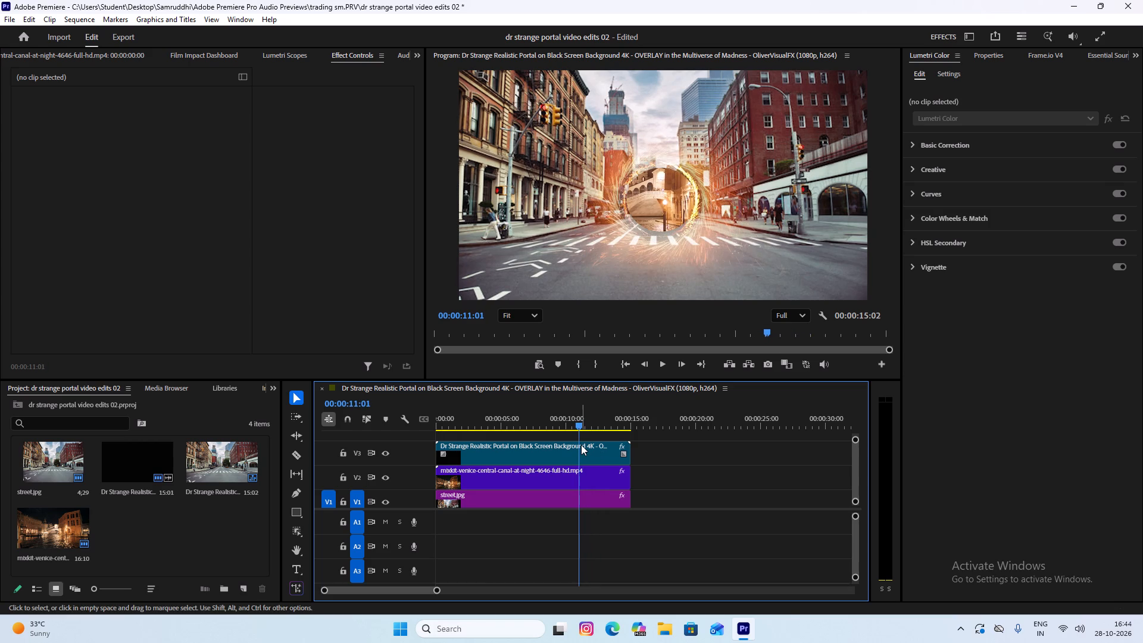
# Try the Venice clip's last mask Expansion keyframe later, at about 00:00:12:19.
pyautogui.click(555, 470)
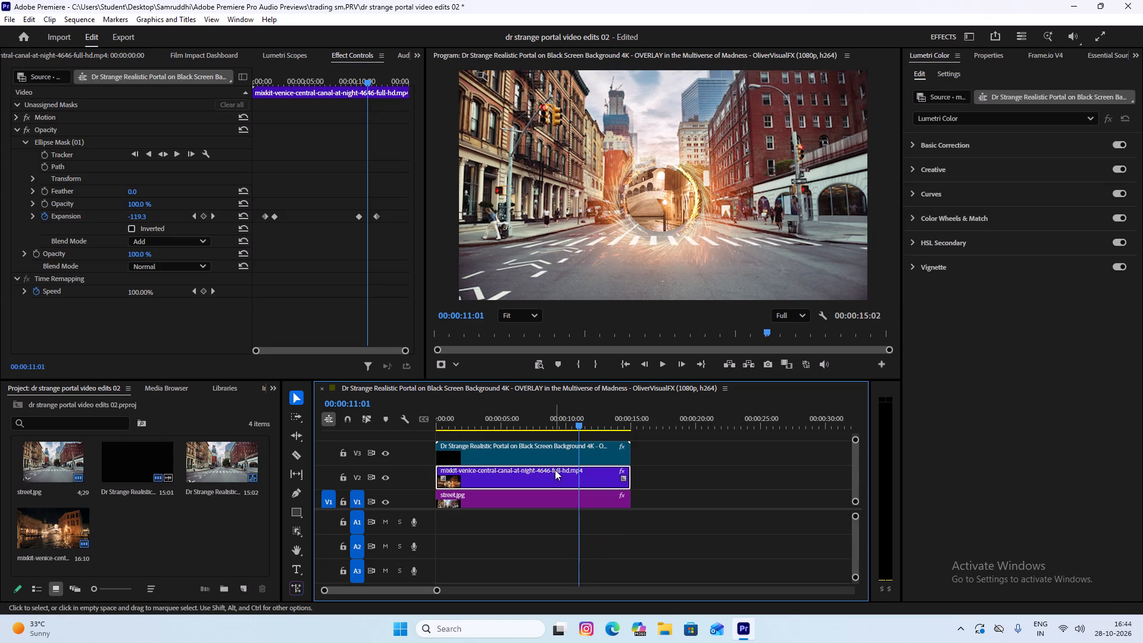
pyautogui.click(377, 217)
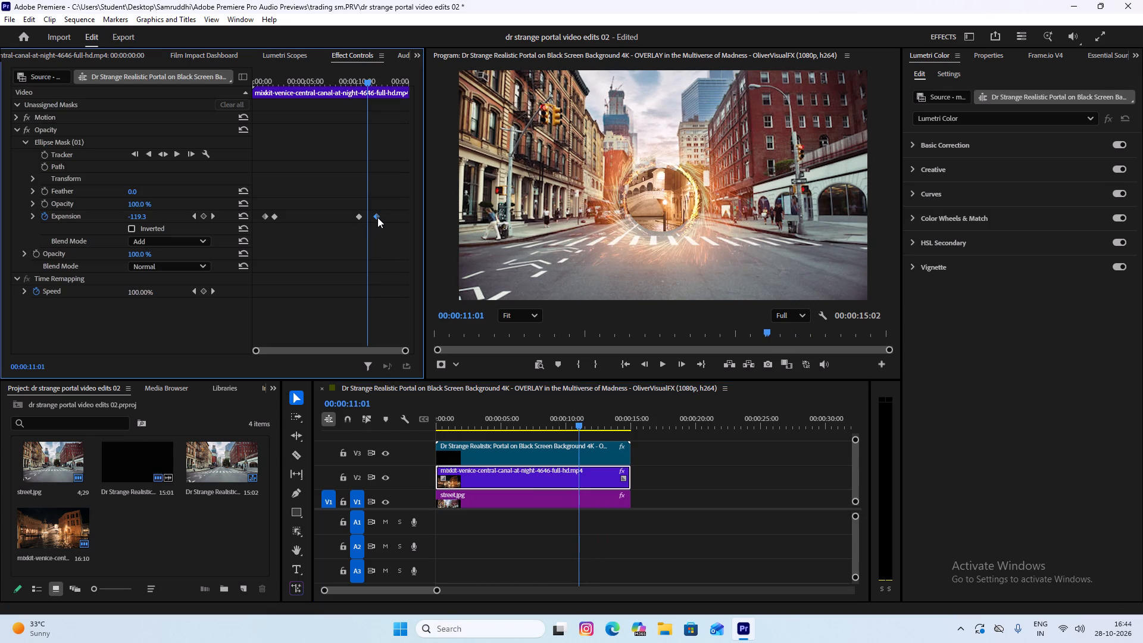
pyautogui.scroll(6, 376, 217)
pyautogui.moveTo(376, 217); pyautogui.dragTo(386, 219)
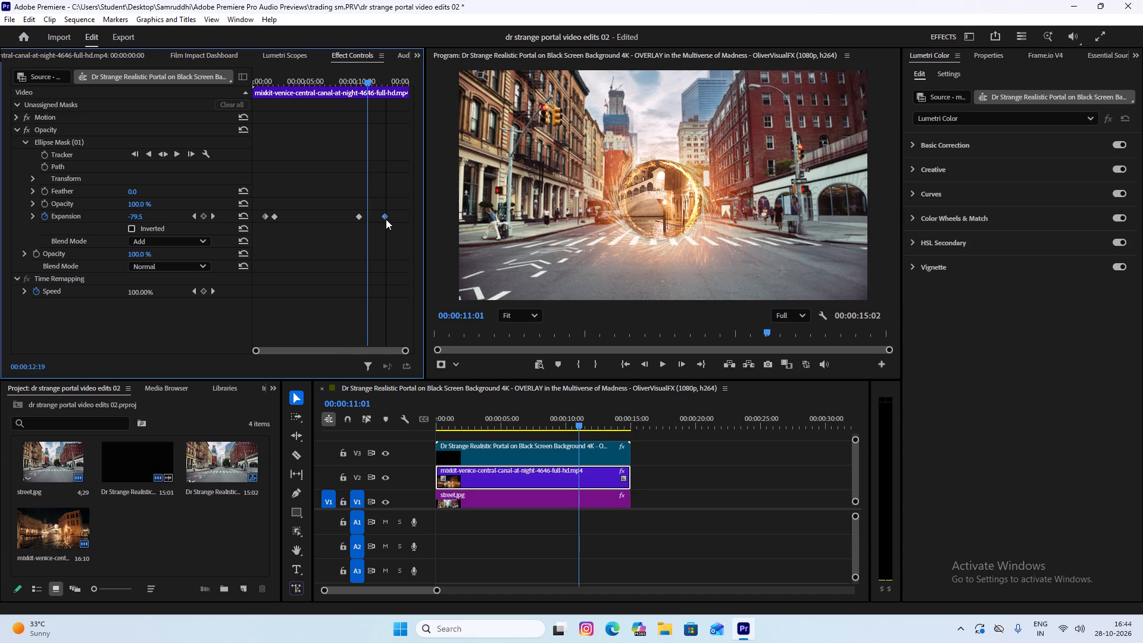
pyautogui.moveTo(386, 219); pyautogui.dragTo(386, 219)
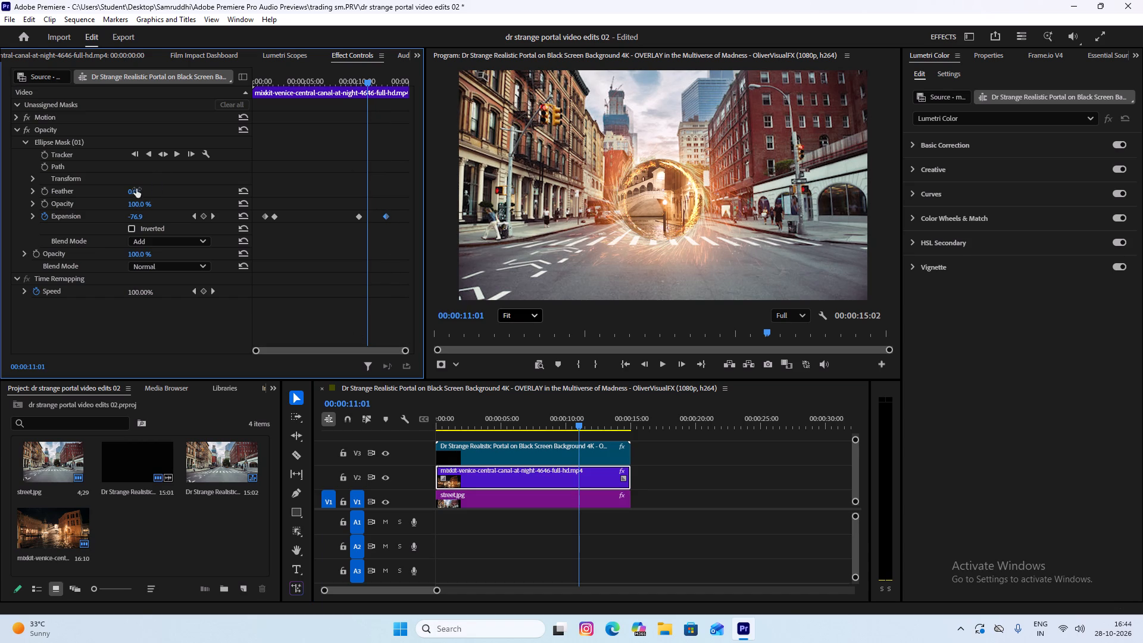
# Set the Venice clip's mask Feather to 53 and replay the portal closing to the sequence end.
pyautogui.moveTo(132, 191); pyautogui.dragTo(164, 191)
pyautogui.moveTo(578, 425); pyautogui.dragTo(573, 423)
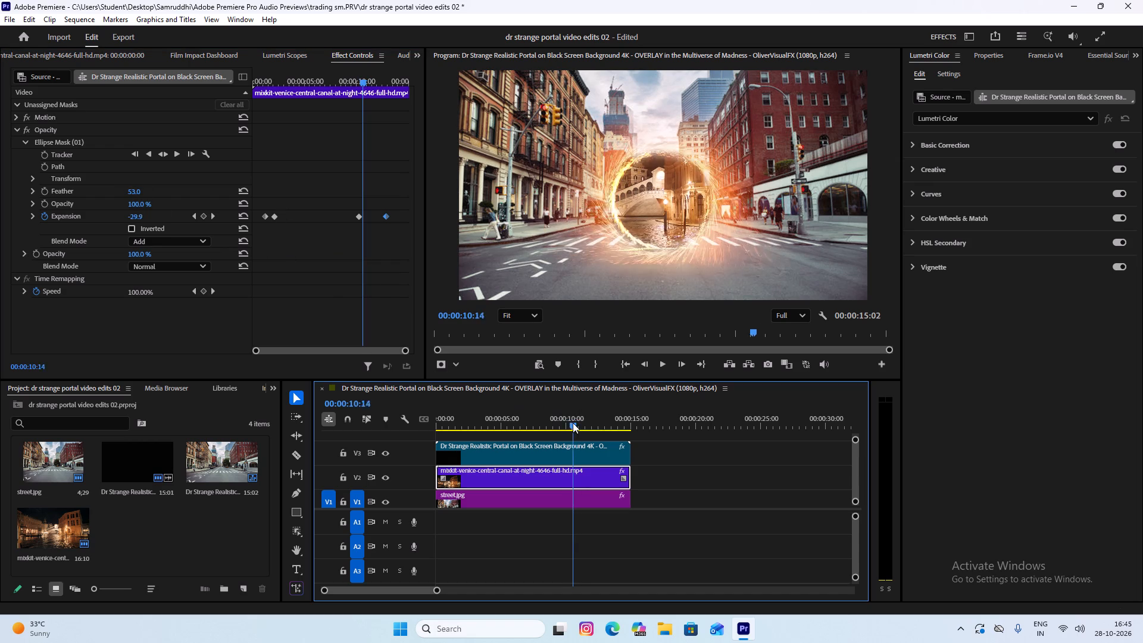
pyautogui.moveTo(573, 423); pyautogui.dragTo(562, 420)
pyautogui.press('space')
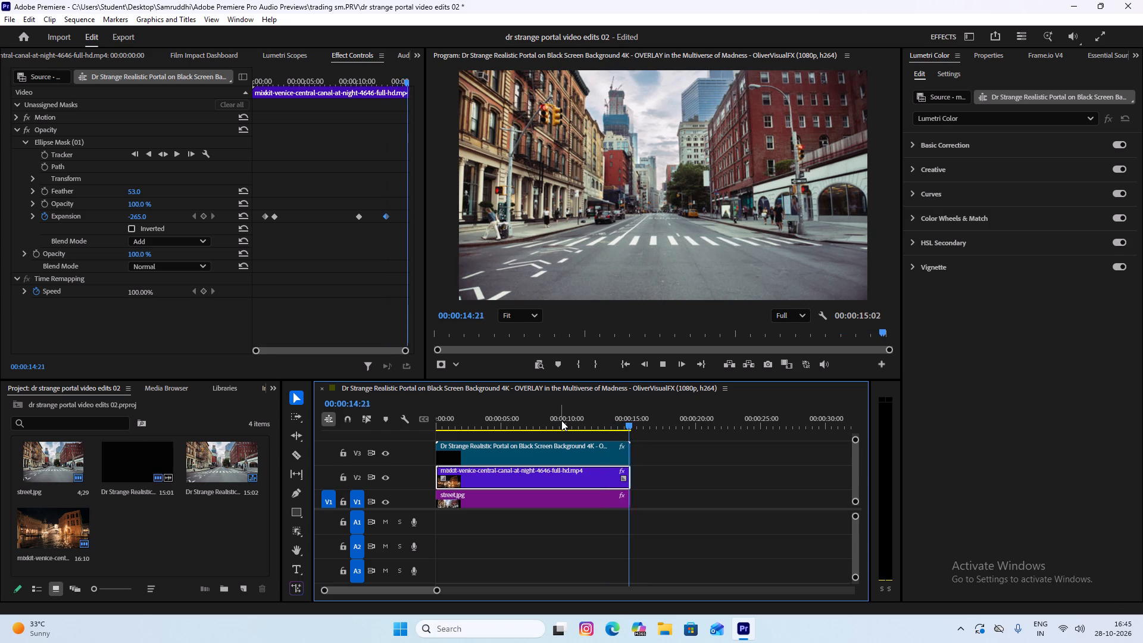
pyautogui.press('space')
# Move the mask's last Expansion keyframe back to about 00:00:12:00 and scrub through the portal closing to 00:00:13:04, leaving no clip selected.
pyautogui.moveTo(377, 77); pyautogui.dragTo(368, 76)
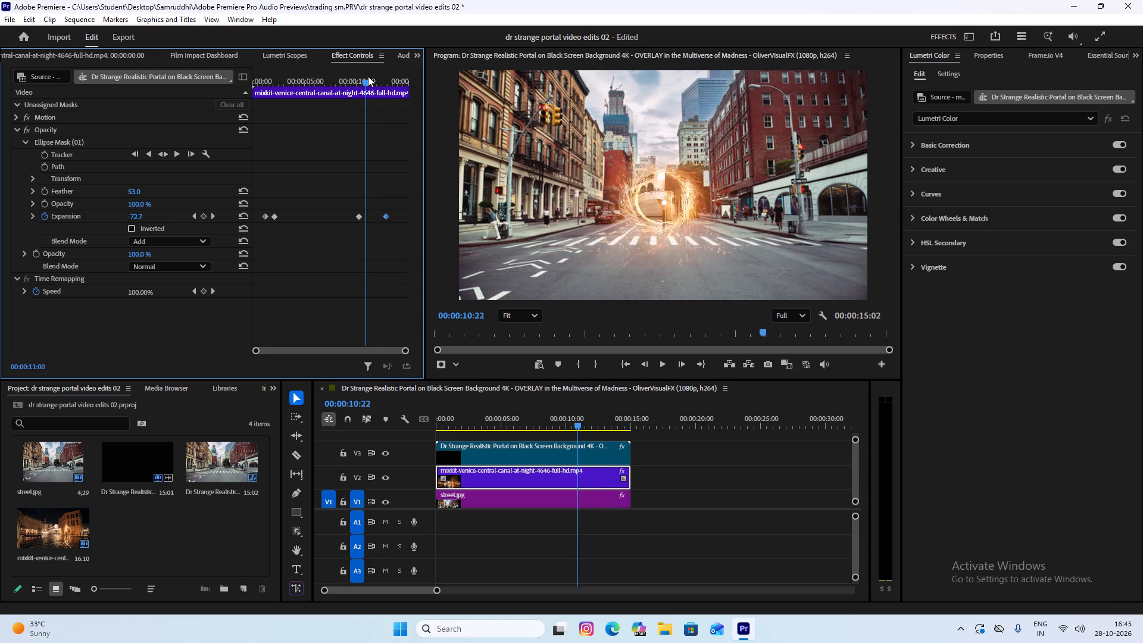
pyautogui.moveTo(368, 76); pyautogui.dragTo(370, 76)
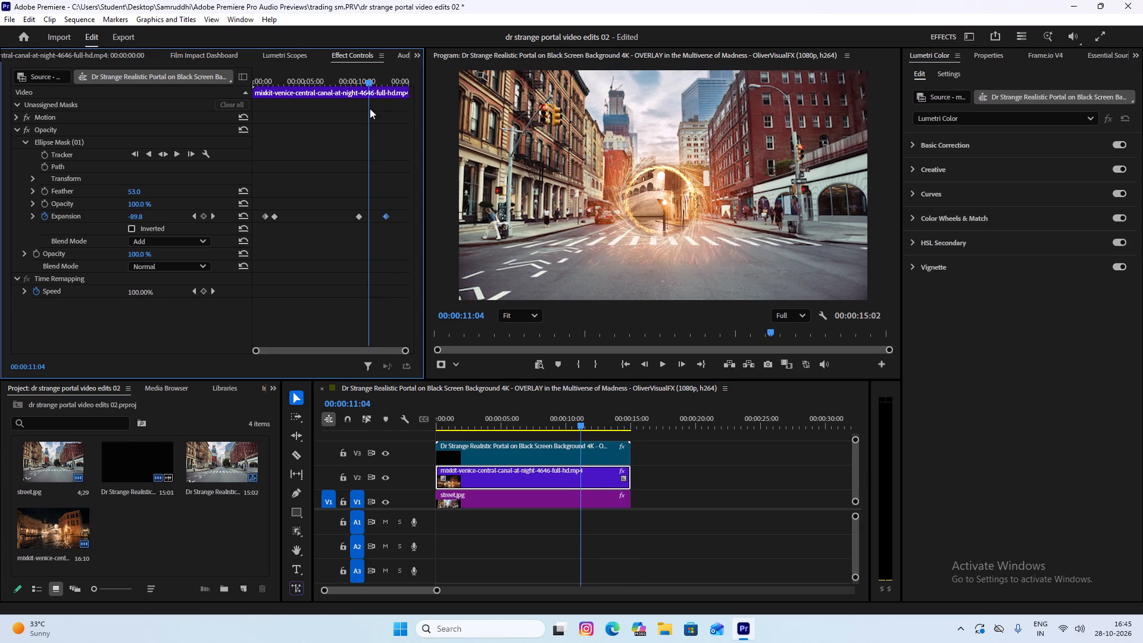
pyautogui.moveTo(386, 217); pyautogui.dragTo(390, 217)
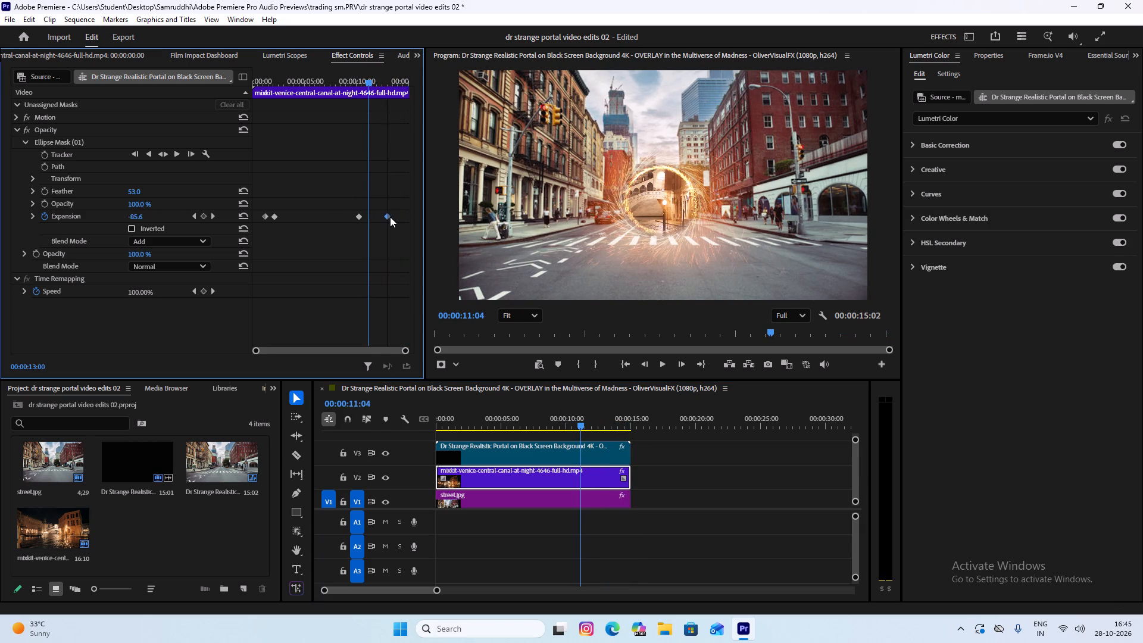
pyautogui.moveTo(390, 217); pyautogui.dragTo(374, 220)
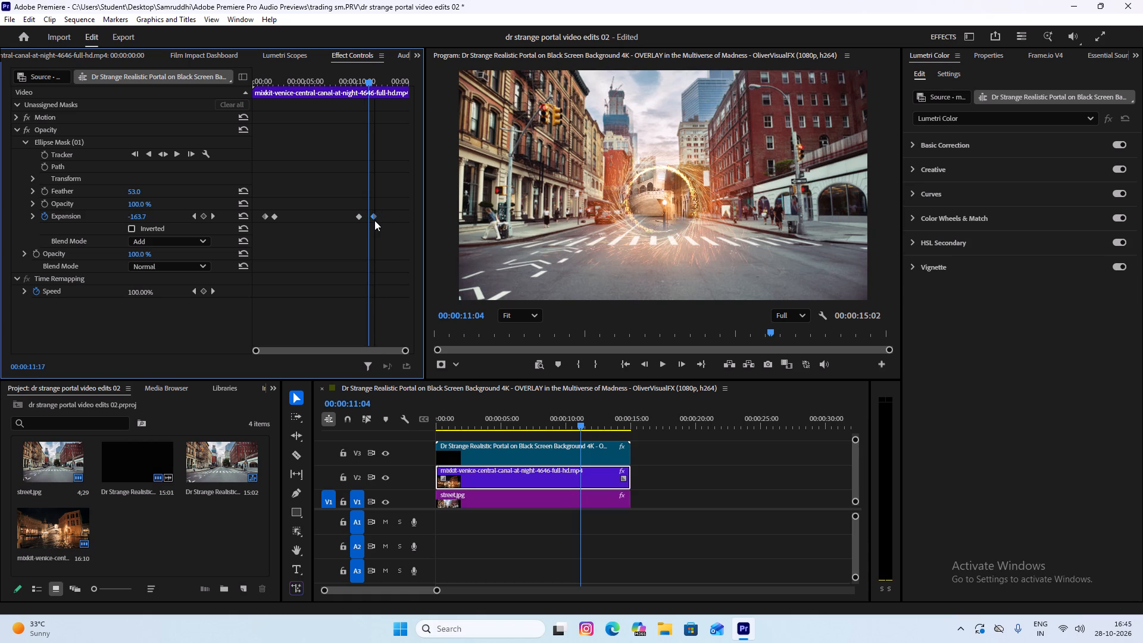
pyautogui.moveTo(374, 220); pyautogui.dragTo(378, 220)
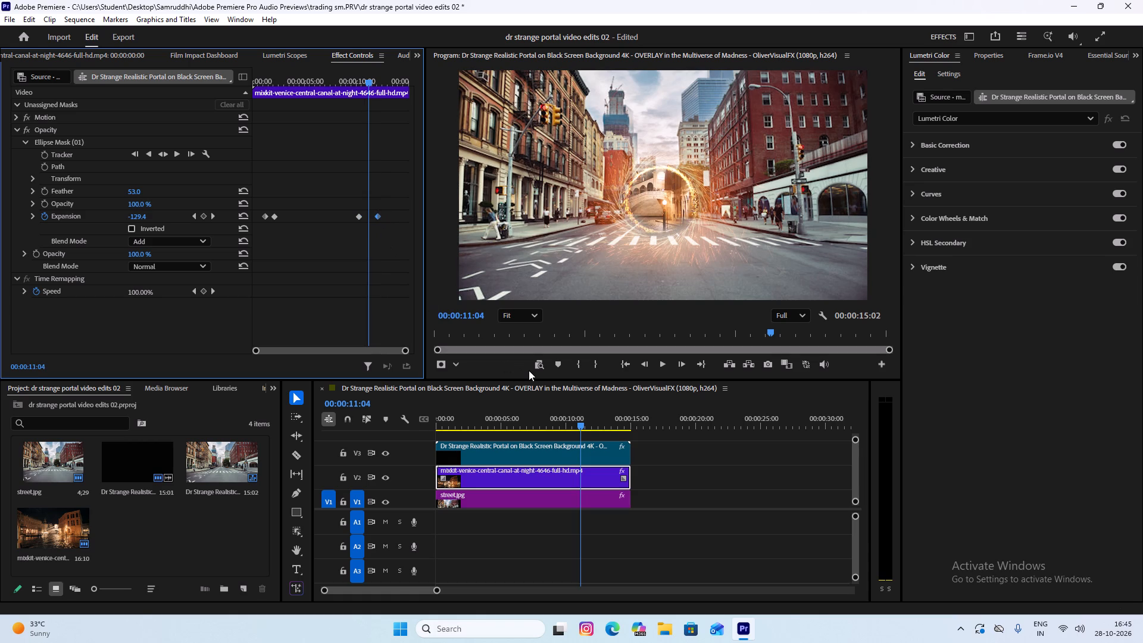
pyautogui.moveTo(582, 423); pyautogui.dragTo(564, 424)
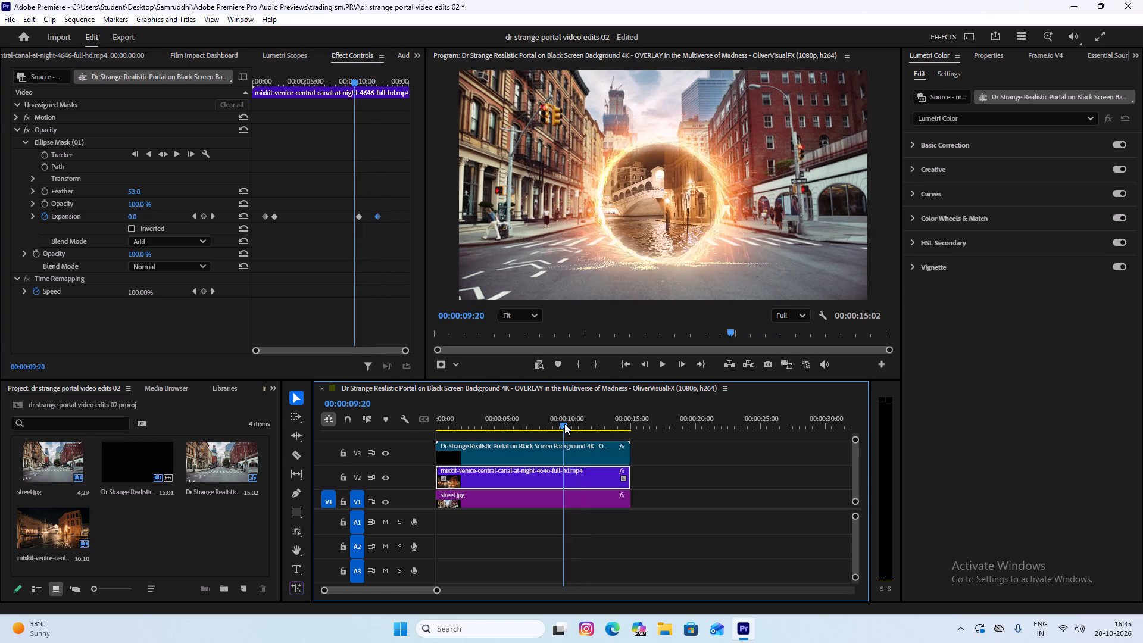
pyautogui.moveTo(564, 424); pyautogui.dragTo(608, 422)
pyautogui.click(659, 452)
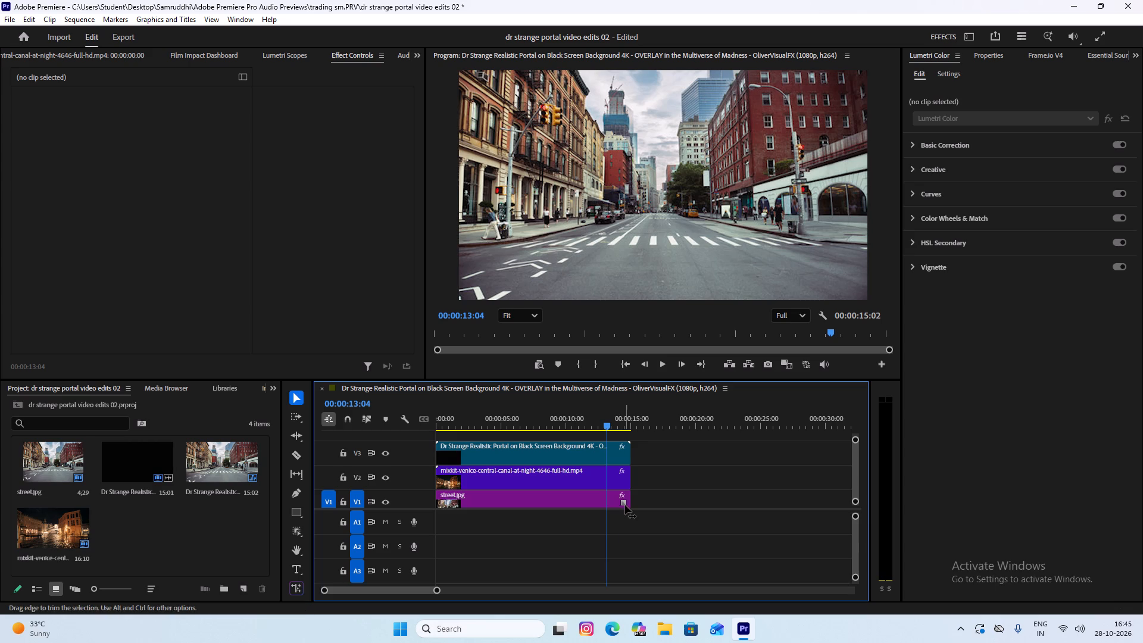
# Select the three stacked portal clips, and create a new sequence from an HD 1080p preset with the default name.
pyautogui.moveTo(649, 444); pyautogui.dragTo(460, 511)
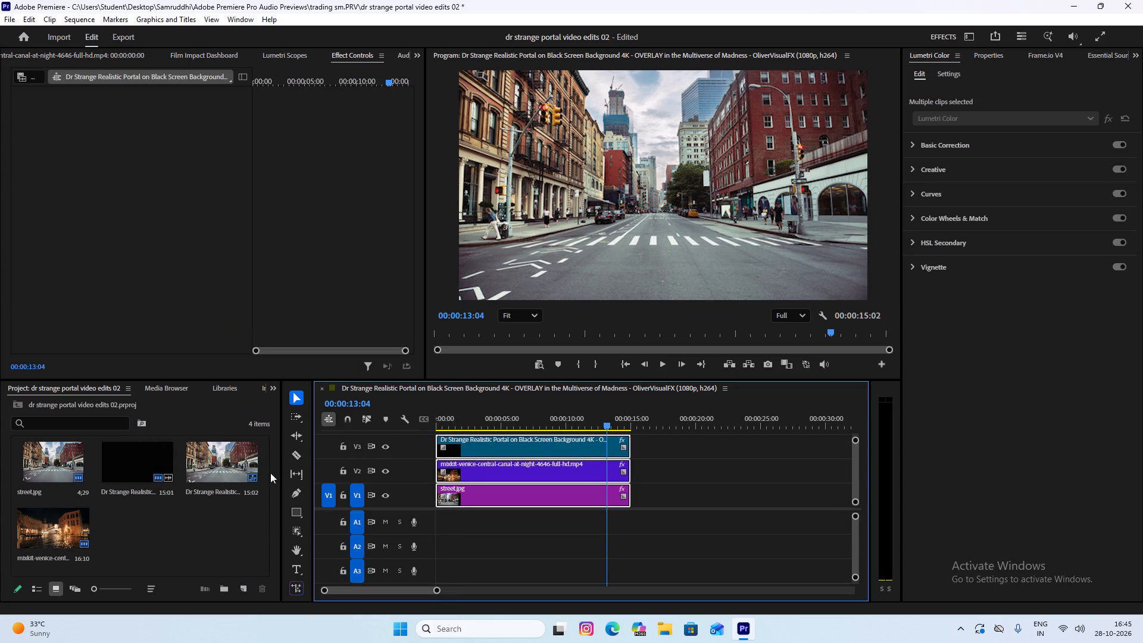
pyautogui.click(242, 588)
pyautogui.click(276, 455)
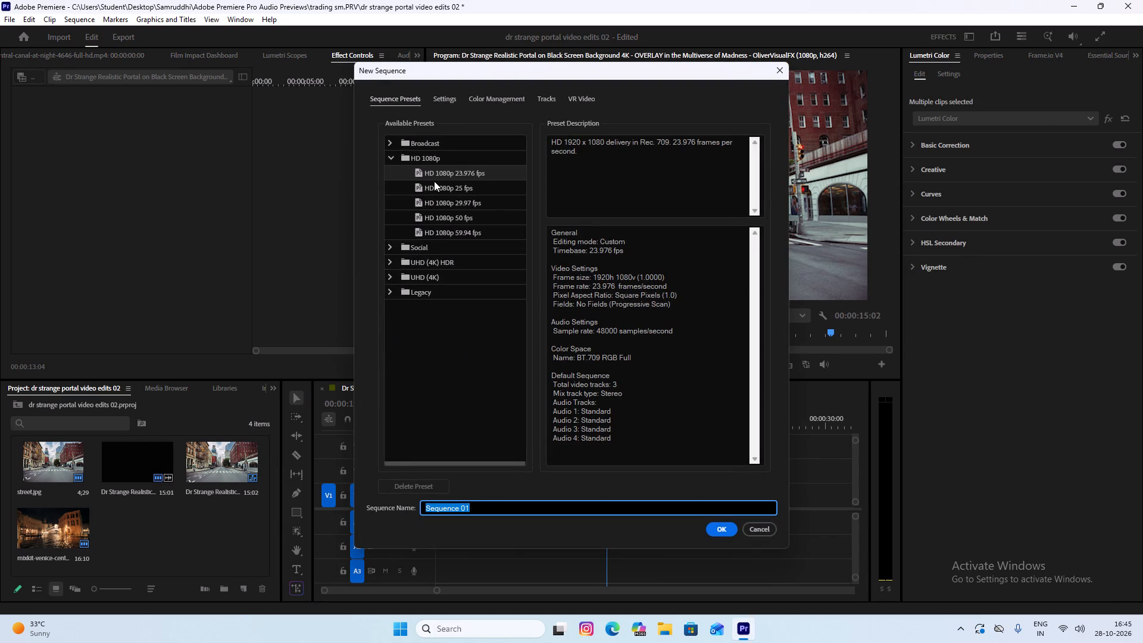
pyautogui.click(436, 173)
pyautogui.click(445, 189)
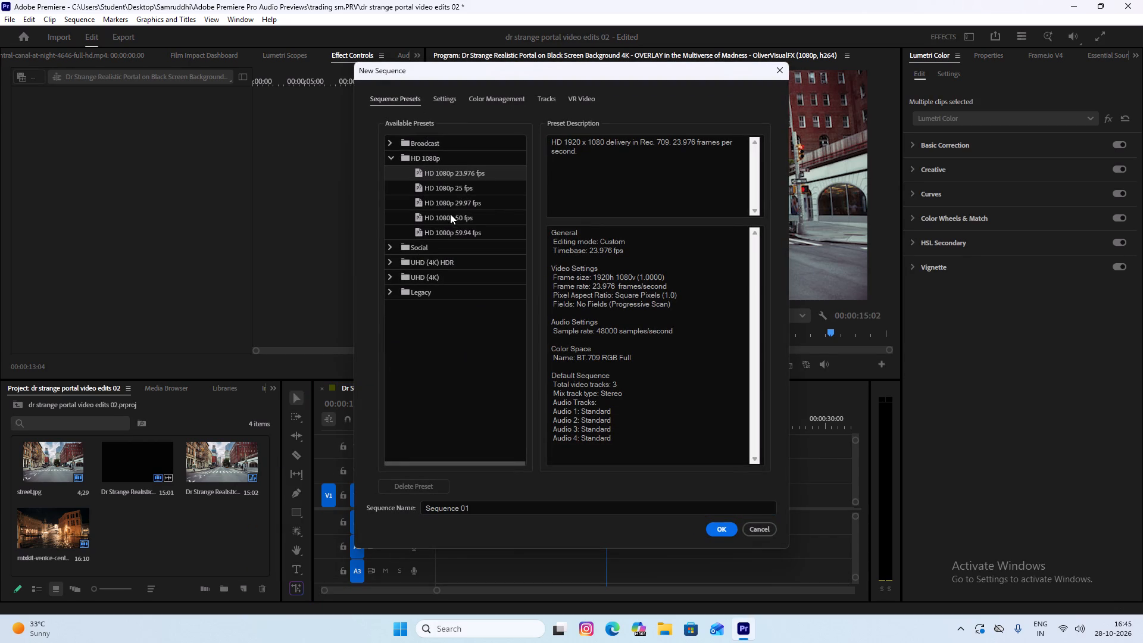
pyautogui.click(716, 535)
# Look through the media files in the Downloads folder for something to import, and leave without importing any.
pyautogui.doubleClick(209, 536)
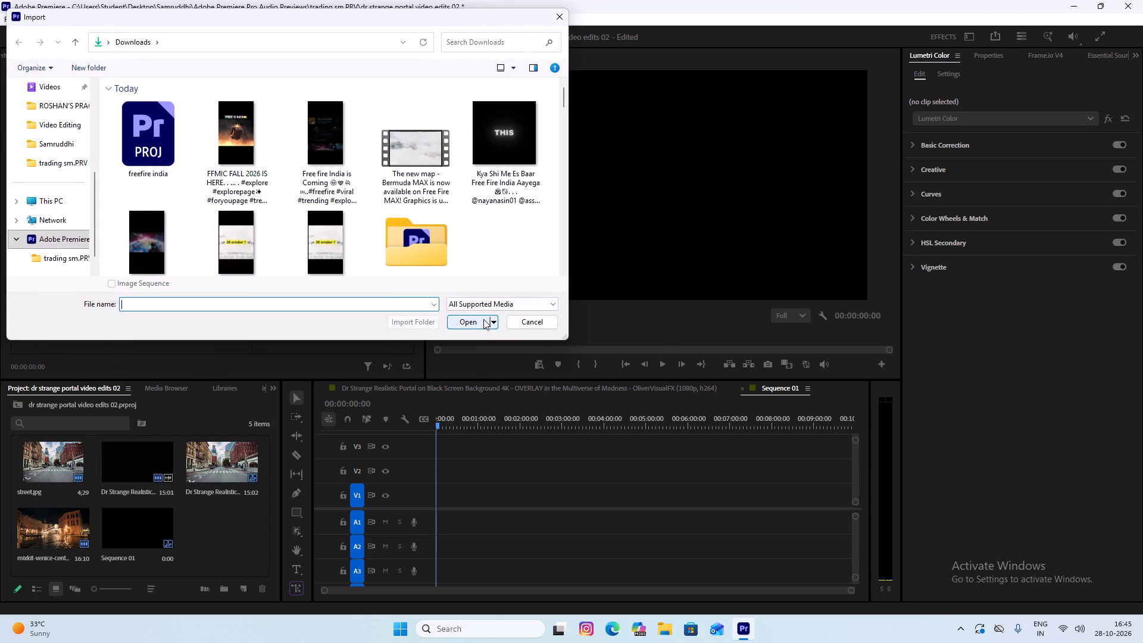
pyautogui.scroll(-2, 244, 204)
pyautogui.scroll(1, 244, 204)
pyautogui.scroll(-4, 244, 204)
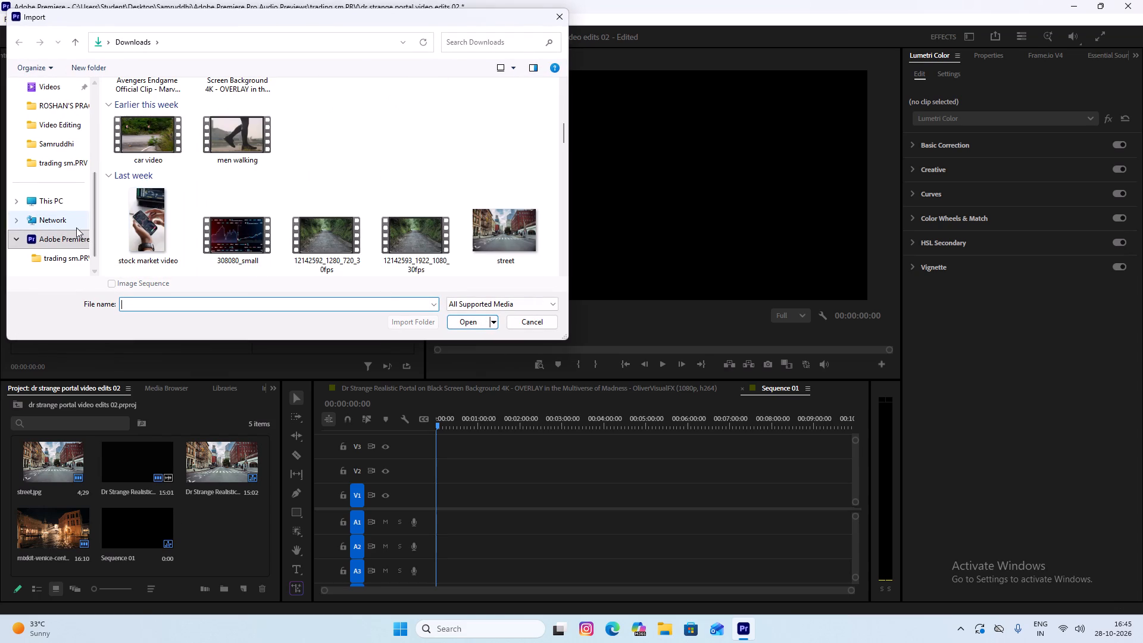
pyautogui.scroll(6, 50, 146)
pyautogui.click(50, 186)
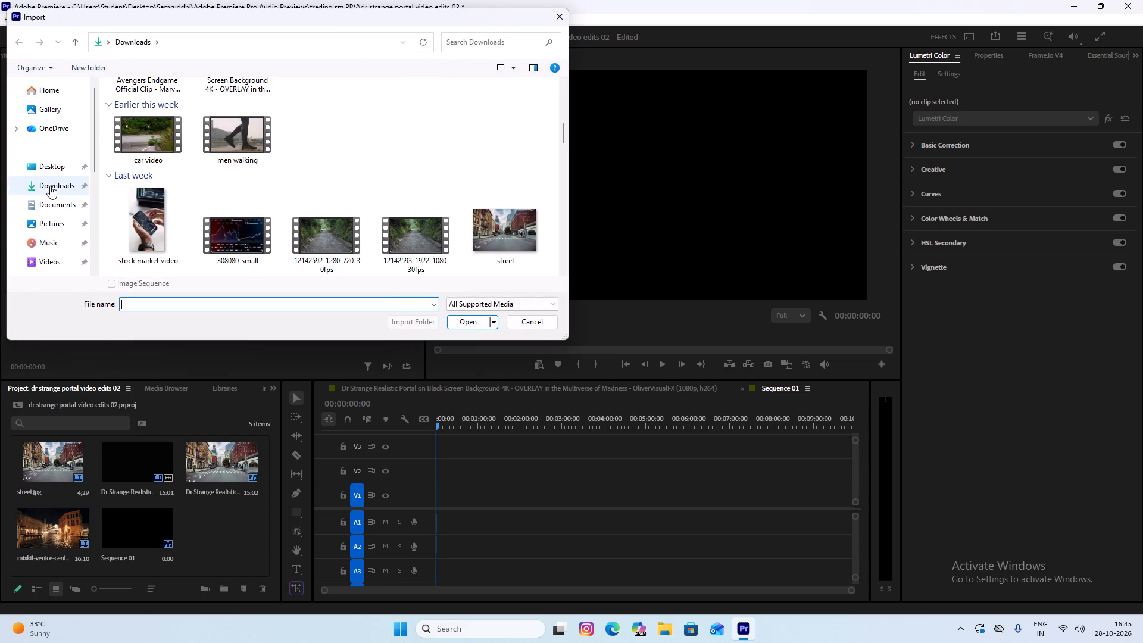
pyautogui.scroll(-6, 383, 189)
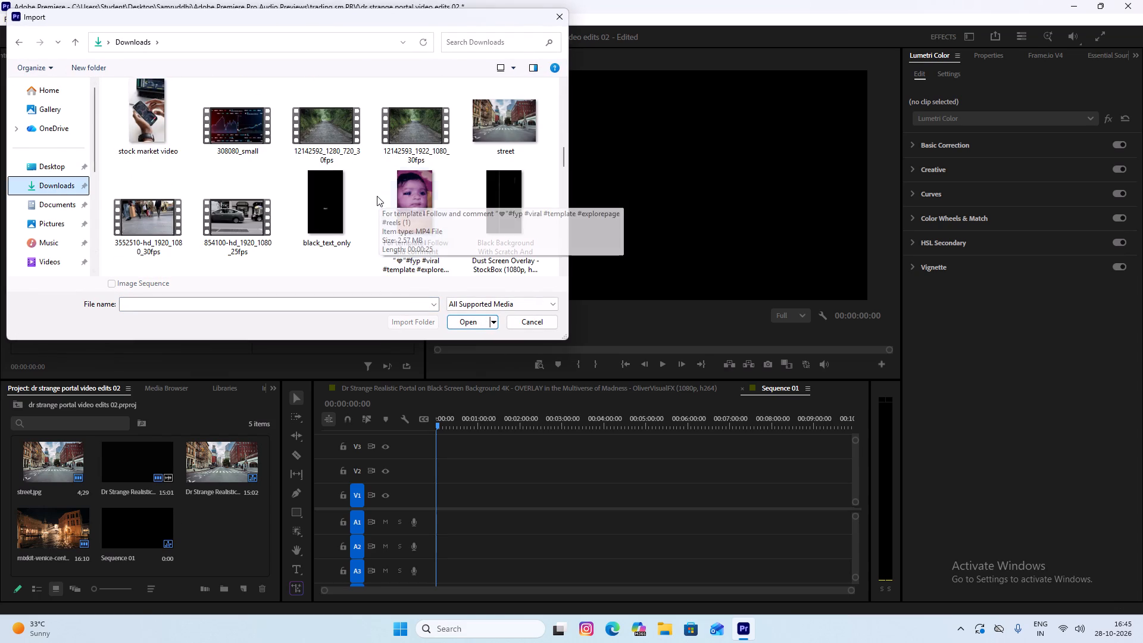
pyautogui.scroll(2, 307, 202)
pyautogui.scroll(-1, 307, 202)
pyautogui.scroll(1, 307, 202)
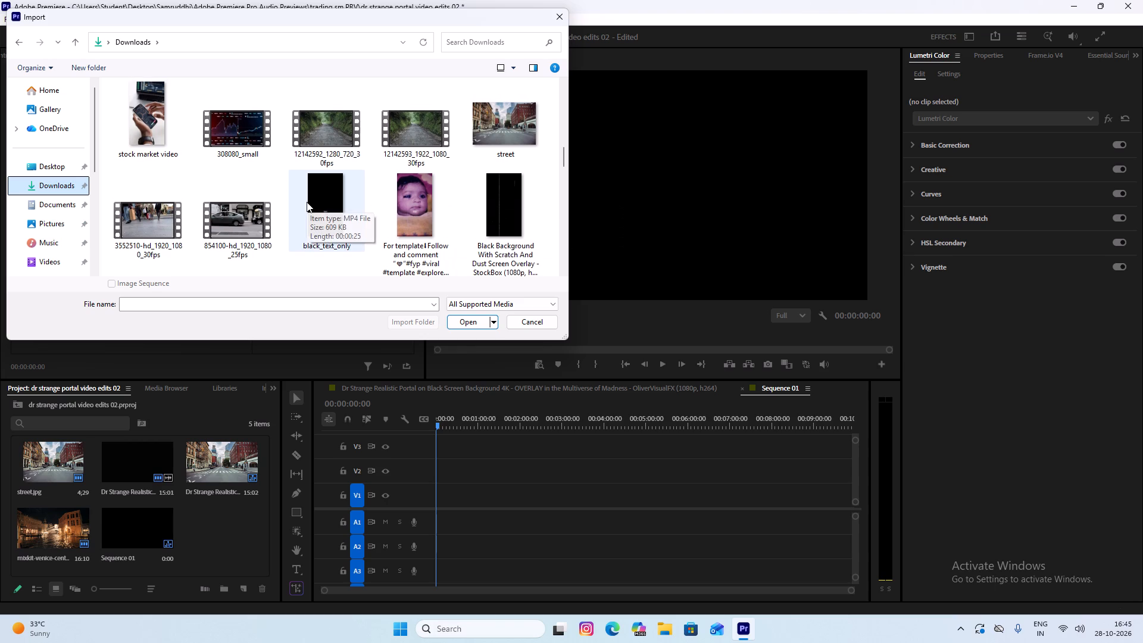
pyautogui.scroll(1, 307, 202)
pyautogui.scroll(-5, 307, 202)
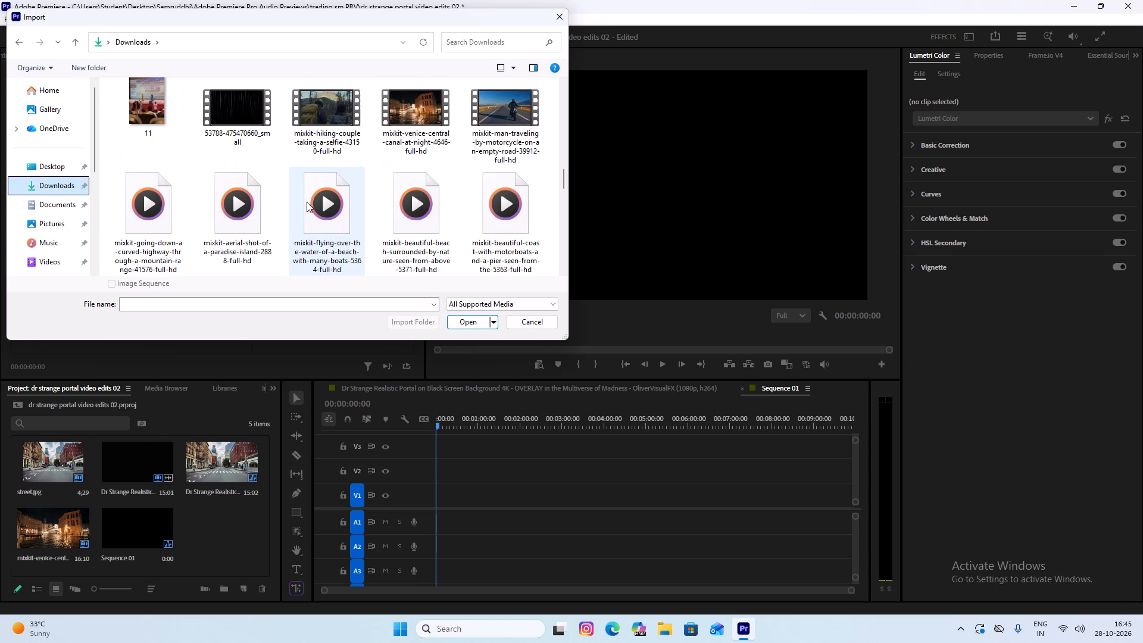
pyautogui.scroll(-6, 307, 202)
pyautogui.scroll(1, 303, 201)
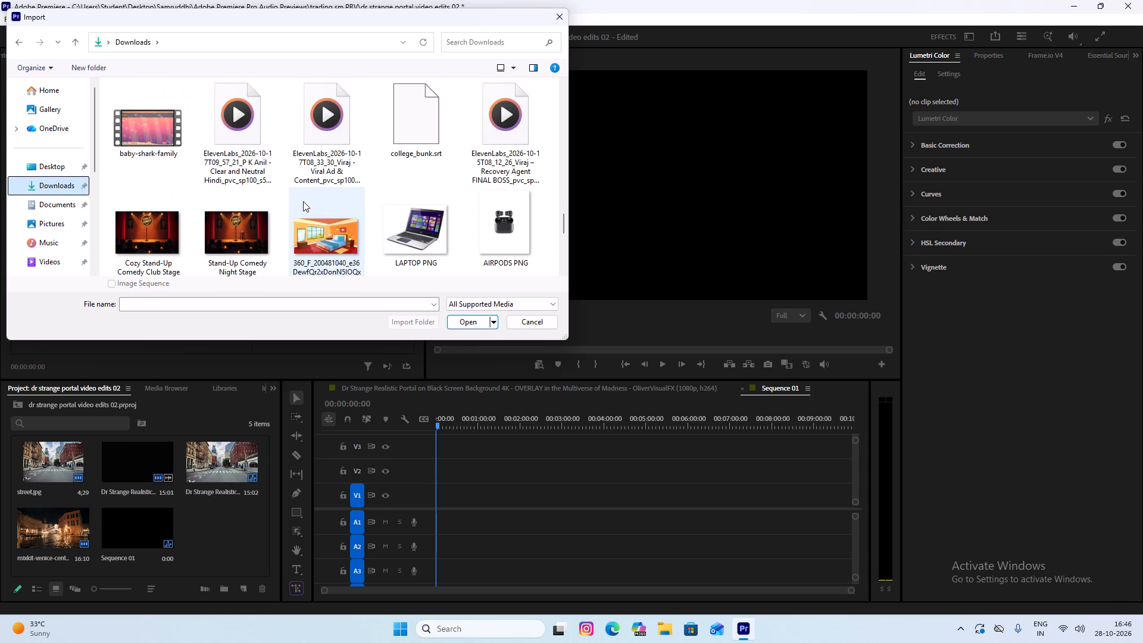
pyautogui.scroll(-6, 303, 201)
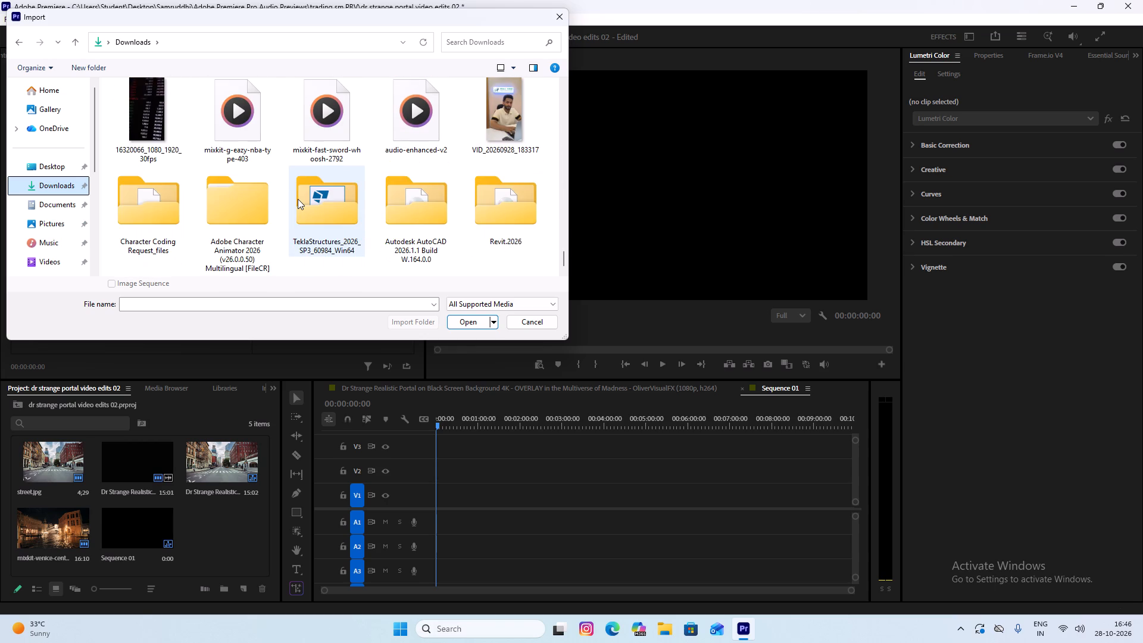
pyautogui.scroll(14, 298, 199)
pyautogui.scroll(-1, 296, 198)
pyautogui.scroll(7, 296, 198)
pyautogui.scroll(-1, 295, 197)
pyautogui.scroll(1, 295, 197)
pyautogui.scroll(-1, 295, 197)
pyautogui.scroll(2, 295, 197)
pyautogui.scroll(-2, 295, 197)
pyautogui.scroll(2, 295, 197)
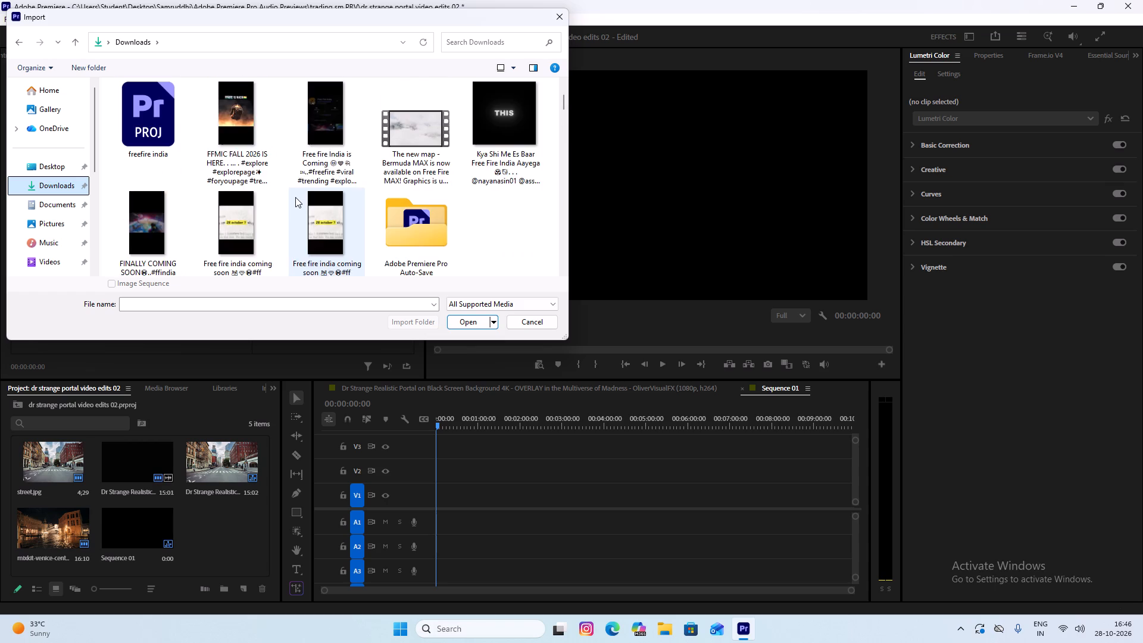
pyautogui.scroll(3, 295, 197)
pyautogui.scroll(-1, 295, 197)
pyautogui.scroll(1, 295, 197)
pyautogui.click(533, 323)
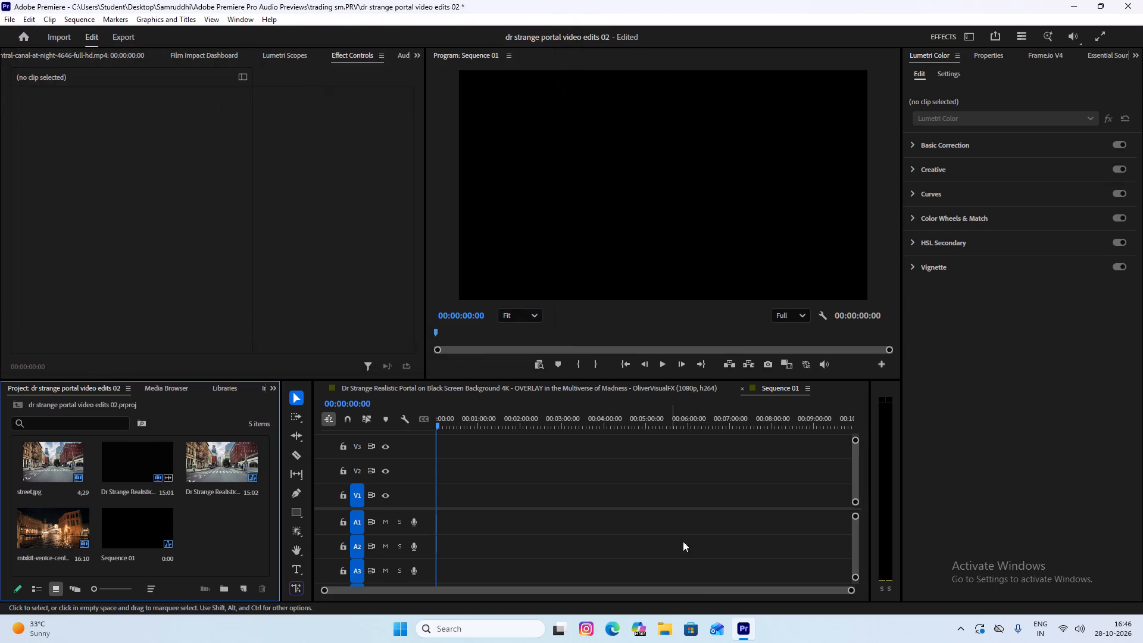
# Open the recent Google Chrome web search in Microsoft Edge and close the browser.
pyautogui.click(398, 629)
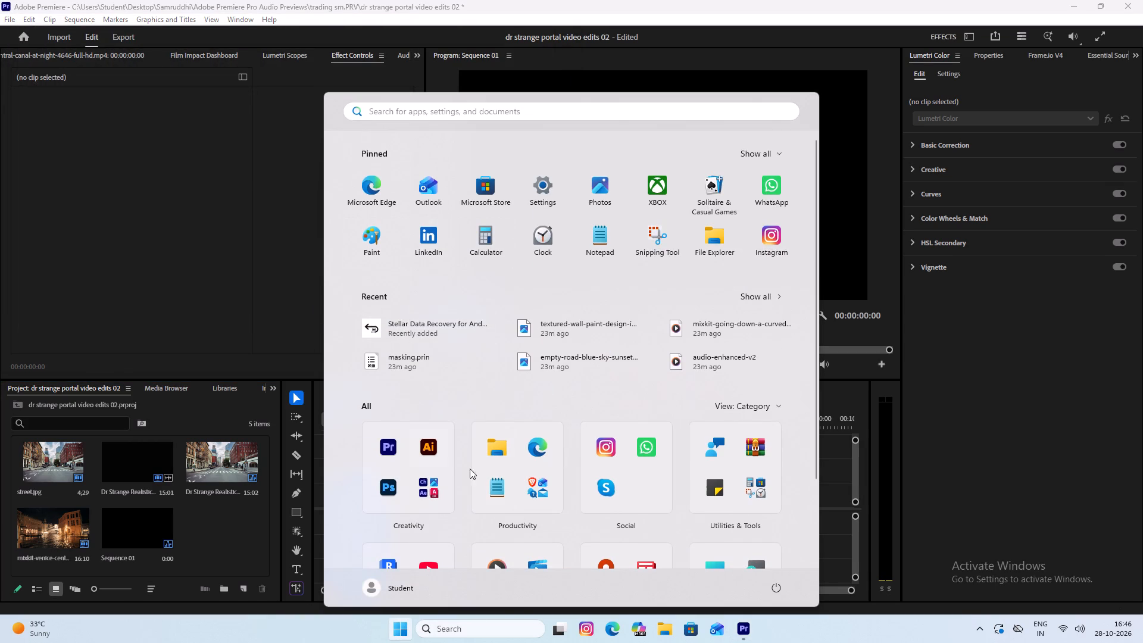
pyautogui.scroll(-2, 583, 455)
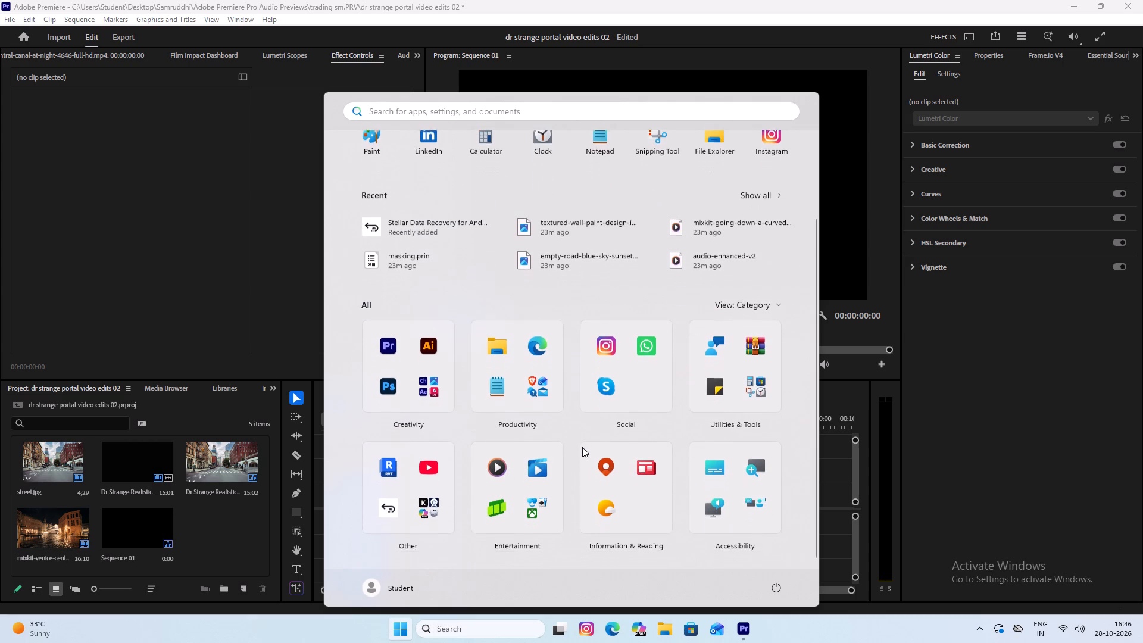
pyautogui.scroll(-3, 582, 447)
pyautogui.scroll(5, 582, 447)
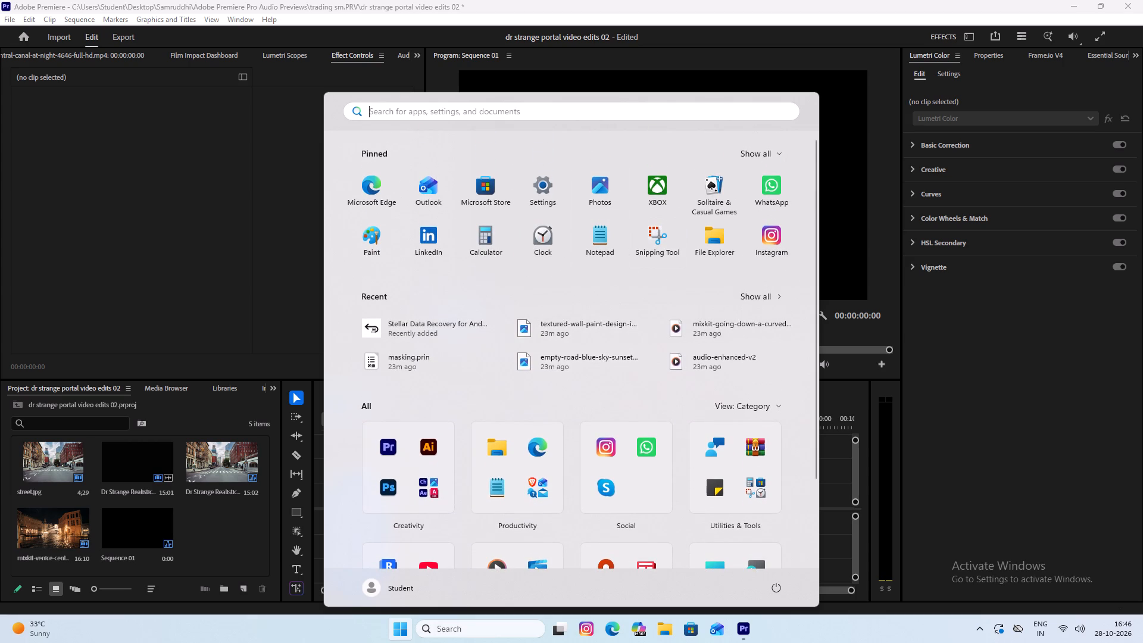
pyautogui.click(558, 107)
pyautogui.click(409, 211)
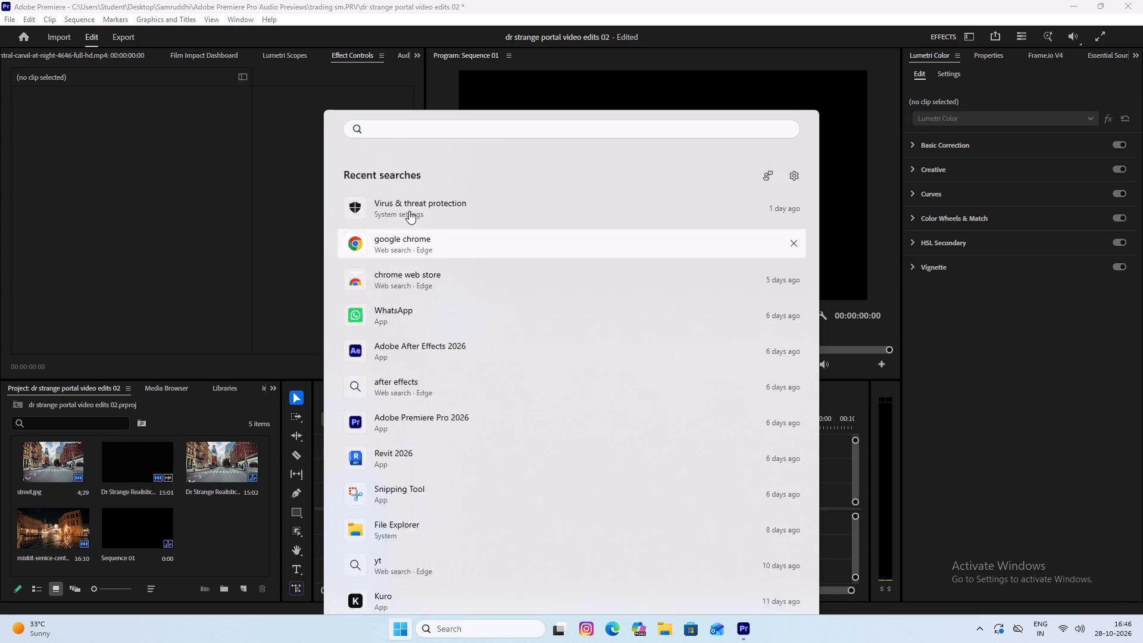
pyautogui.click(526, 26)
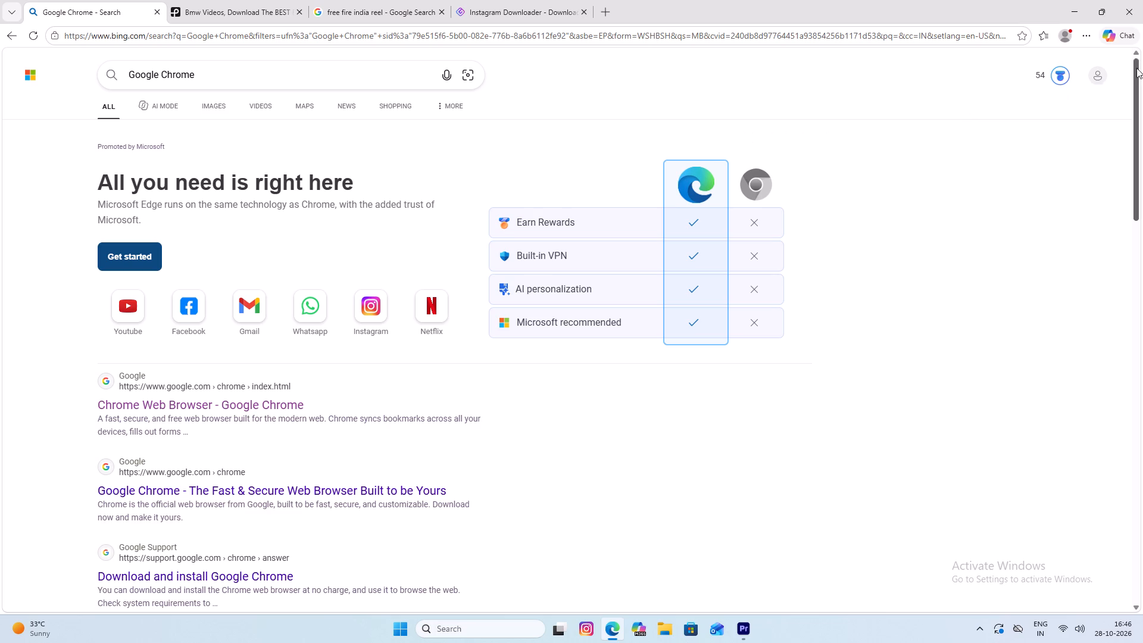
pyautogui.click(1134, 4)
# Switch to Google Chrome from the desktop and open a maximized guest browsing window.
pyautogui.click(412, 642)
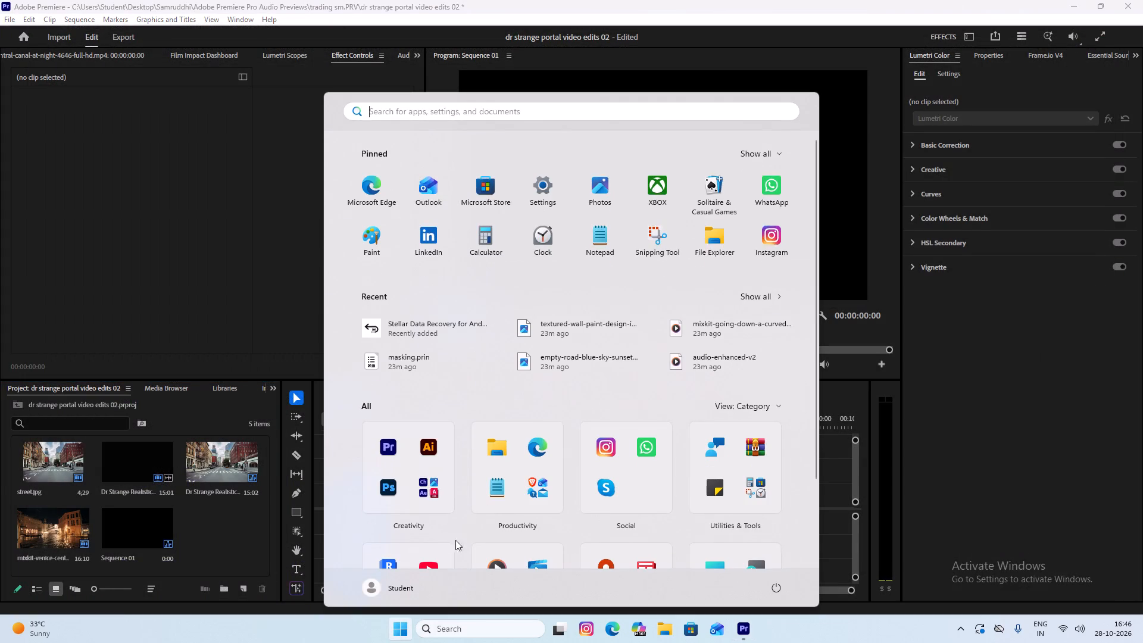
pyautogui.scroll(-4, 560, 357)
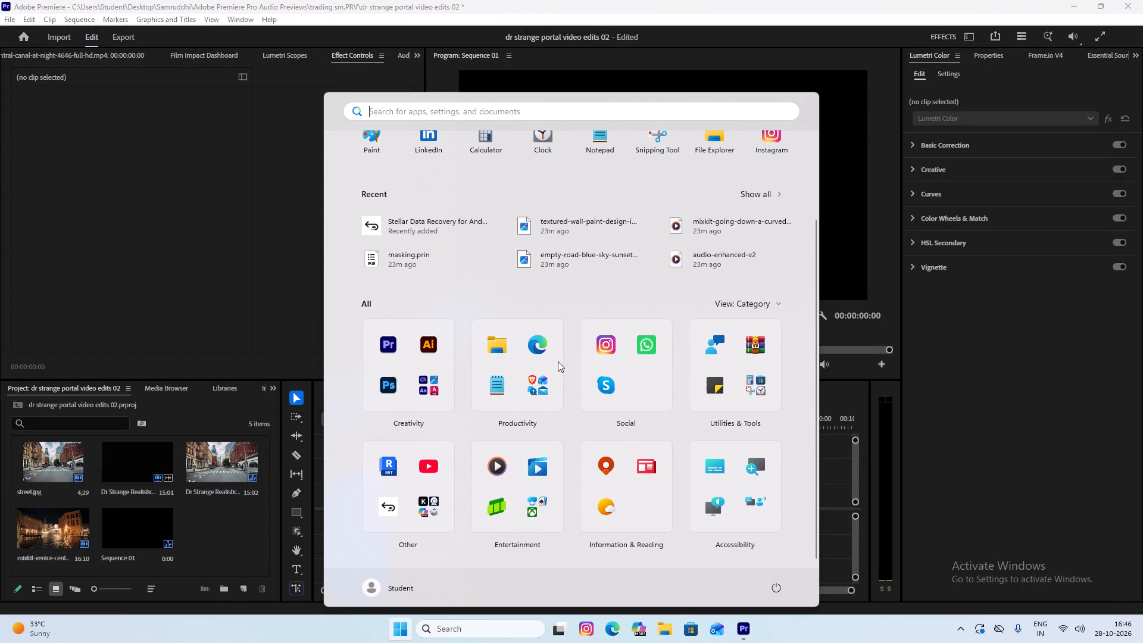
pyautogui.click(1142, 642)
pyautogui.click(1142, 641)
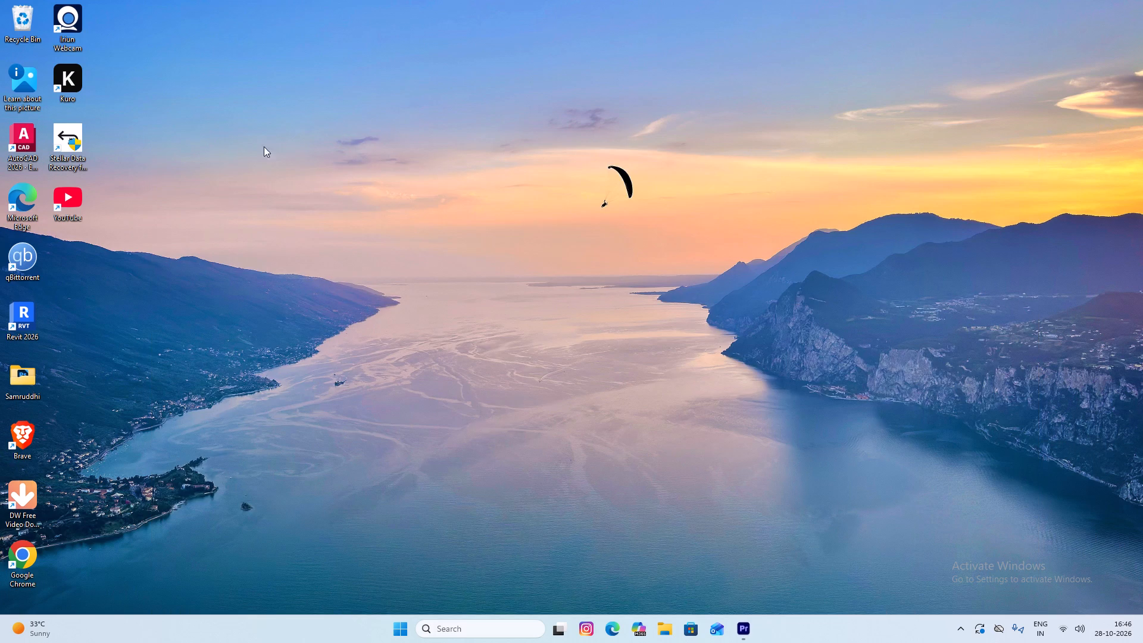
pyautogui.doubleClick(32, 550)
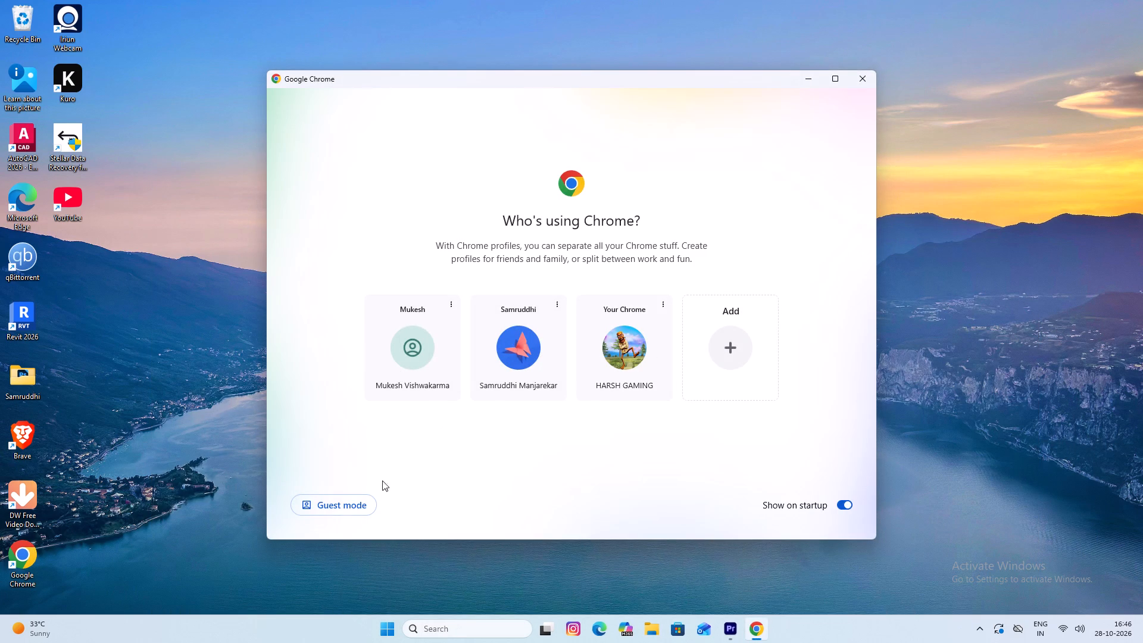
pyautogui.click(359, 502)
pyautogui.click(518, 20)
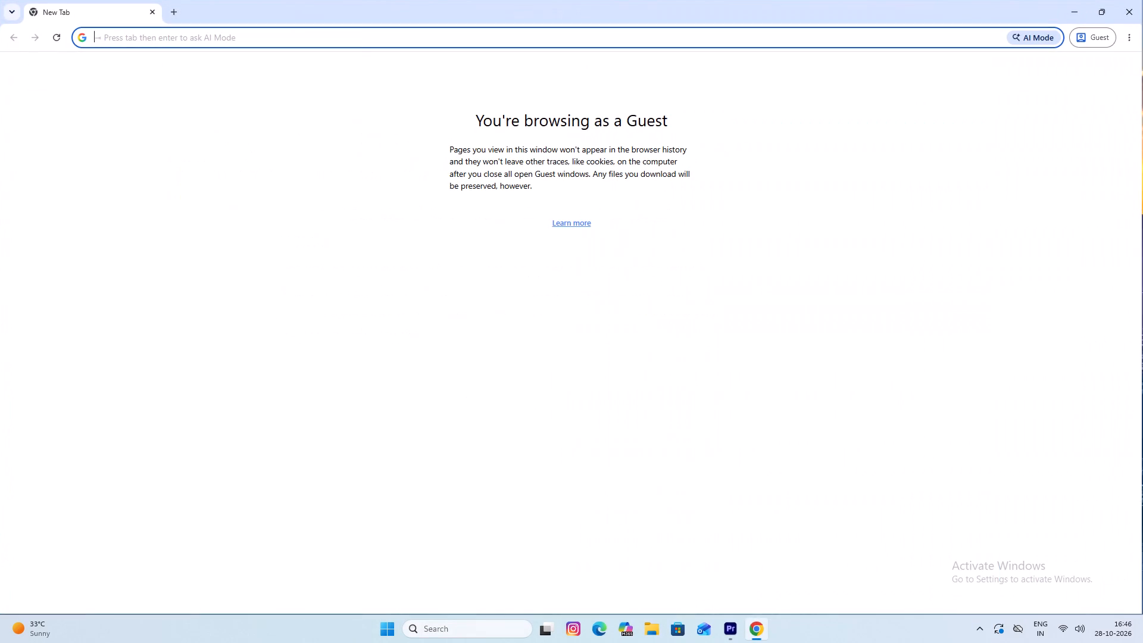
# Search the web for "pexels" and open the Pexels website.
pyautogui.click(435, 35)
pyautogui.write('pexels')
pyautogui.press('Return')
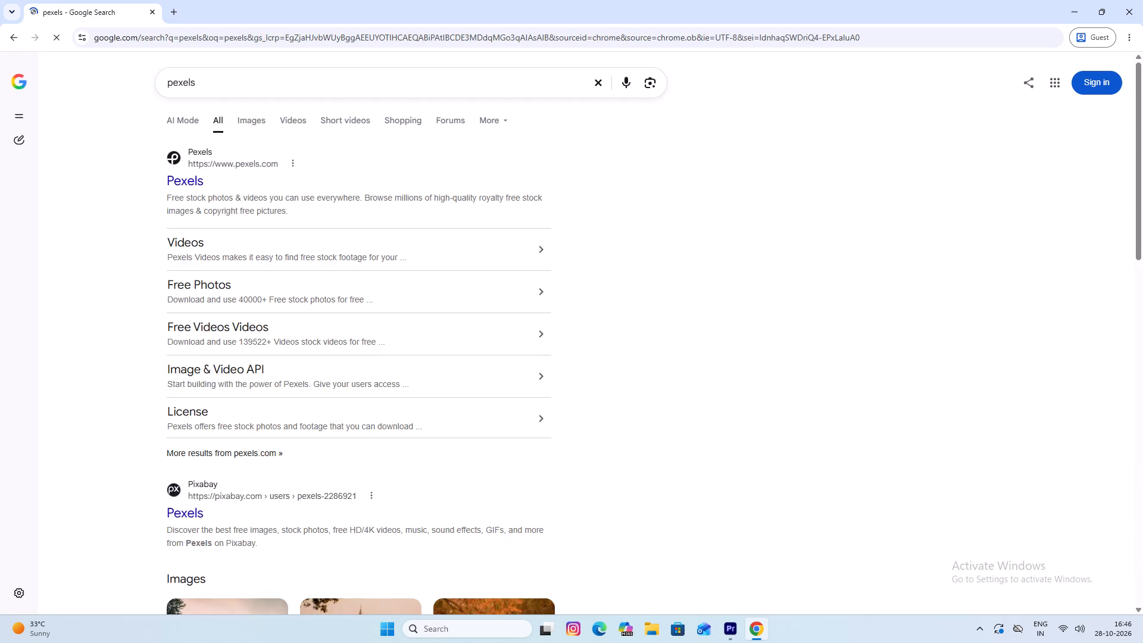
pyautogui.click(174, 176)
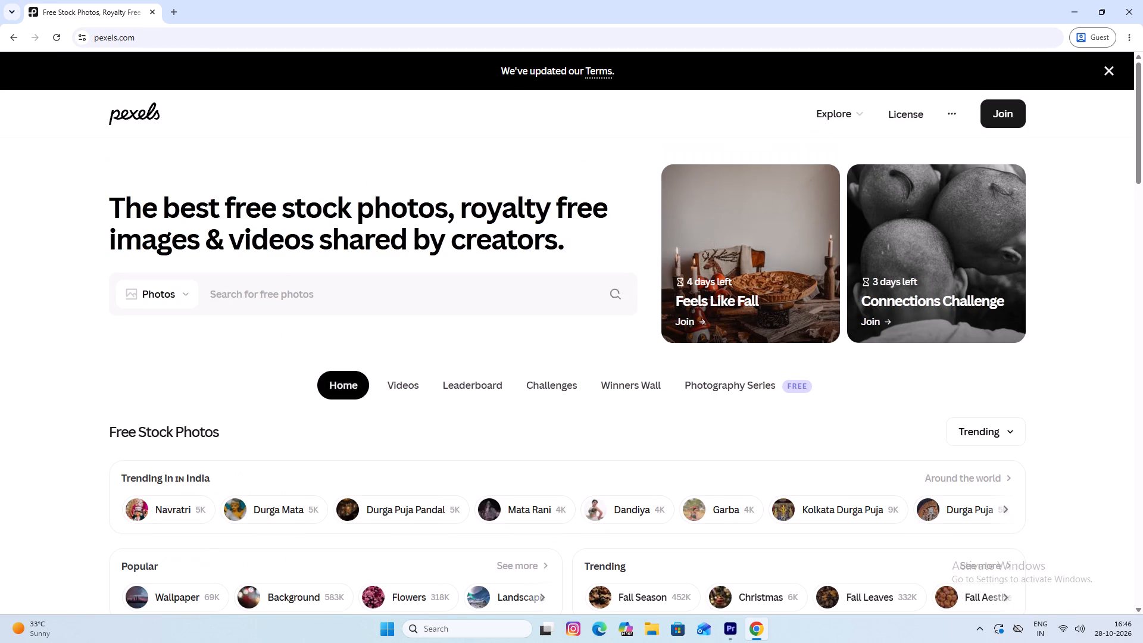
# Search the Pexels free stock videos for "car".
pyautogui.click(396, 382)
pyautogui.click(302, 295)
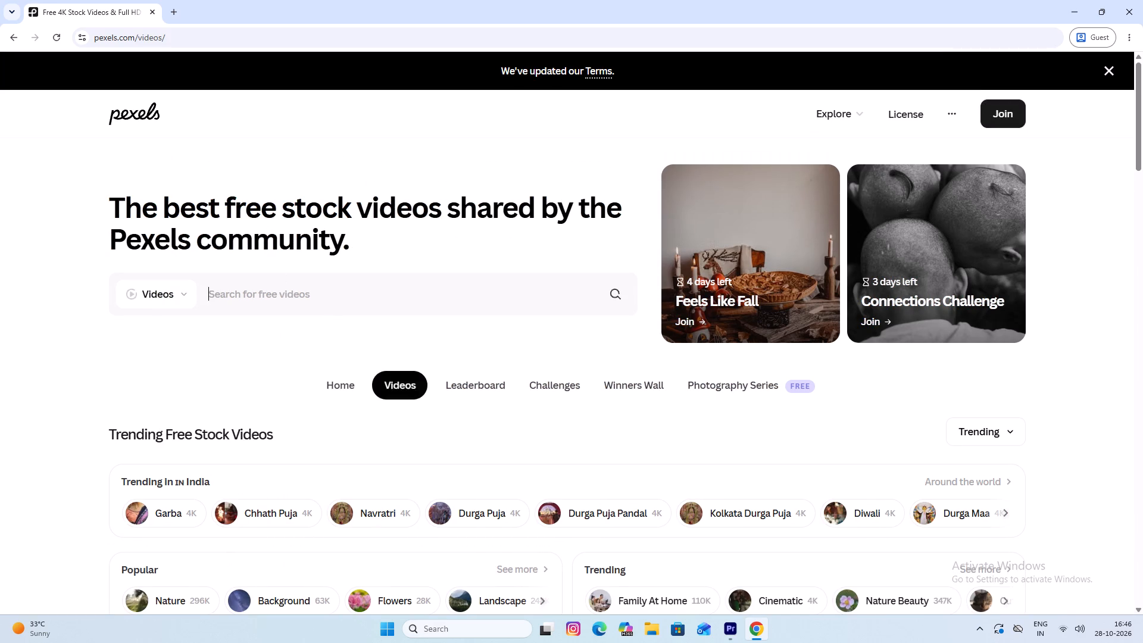
pyautogui.write('car')
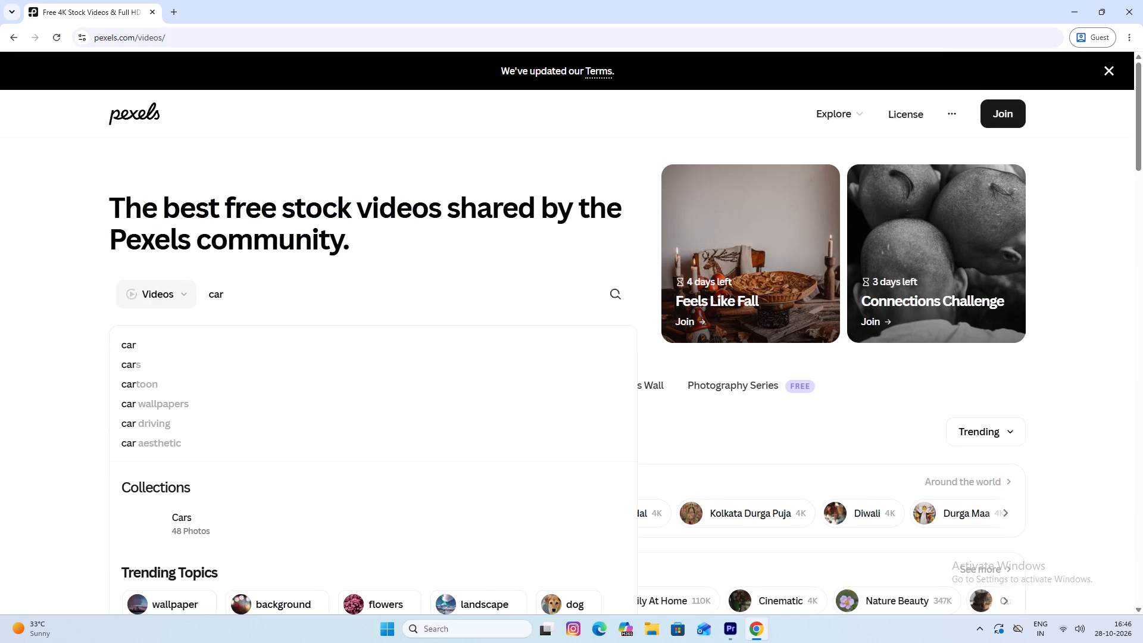
pyautogui.press('Return')
# Look through the car video results for a clip suitable for the new sequence.
pyautogui.scroll(-4, 348, 379)
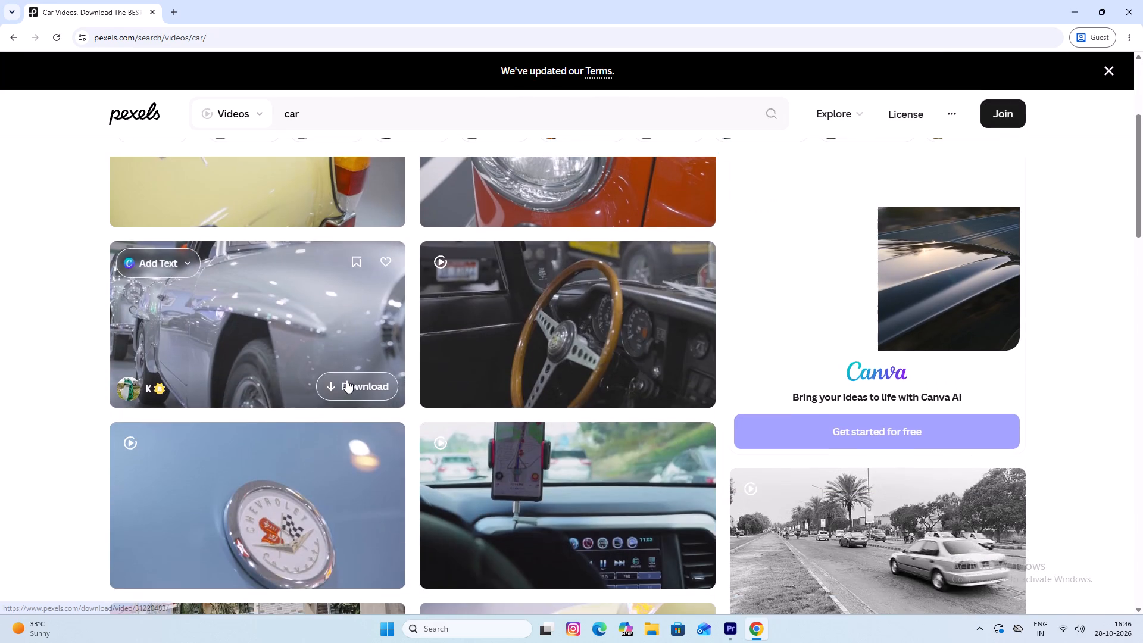
pyautogui.scroll(-5, 346, 380)
pyautogui.scroll(-8, 572, 374)
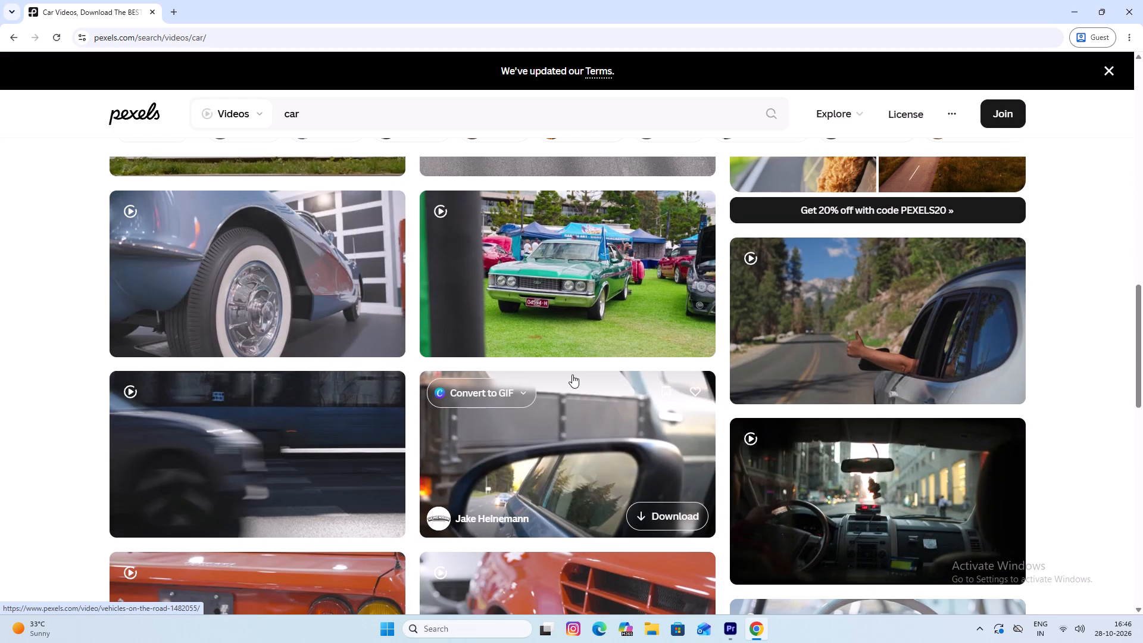
pyautogui.scroll(-6, 572, 374)
pyautogui.scroll(1, 572, 374)
pyautogui.scroll(-3, 572, 374)
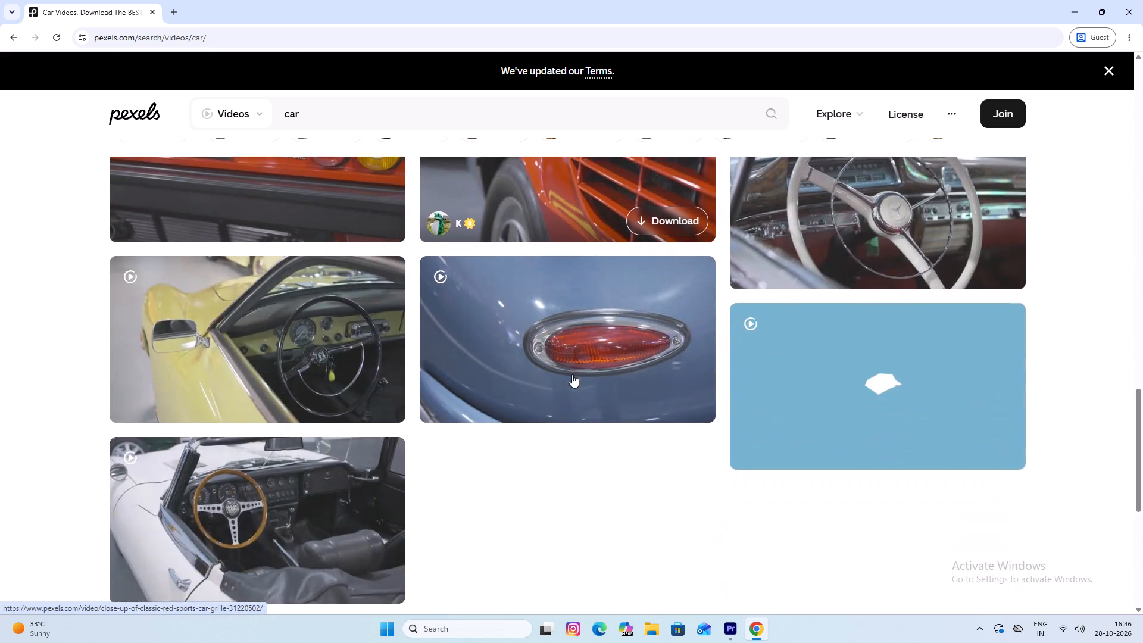
pyautogui.scroll(-3, 572, 374)
pyautogui.scroll(7, 572, 374)
pyautogui.scroll(-1, 572, 374)
pyautogui.scroll(2, 572, 374)
pyautogui.scroll(-3, 572, 374)
pyautogui.scroll(10, 572, 374)
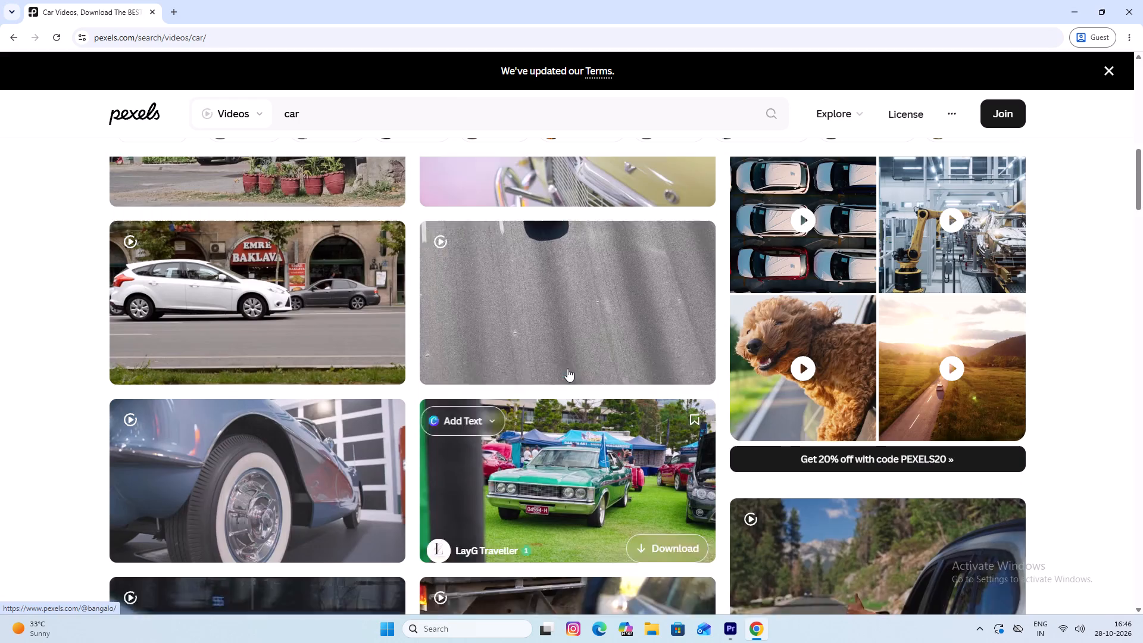
# Open the green classic car rally video, examine its details and similar videos, and go back to the car search results.
pyautogui.click(567, 460)
pyautogui.scroll(-4, 495, 373)
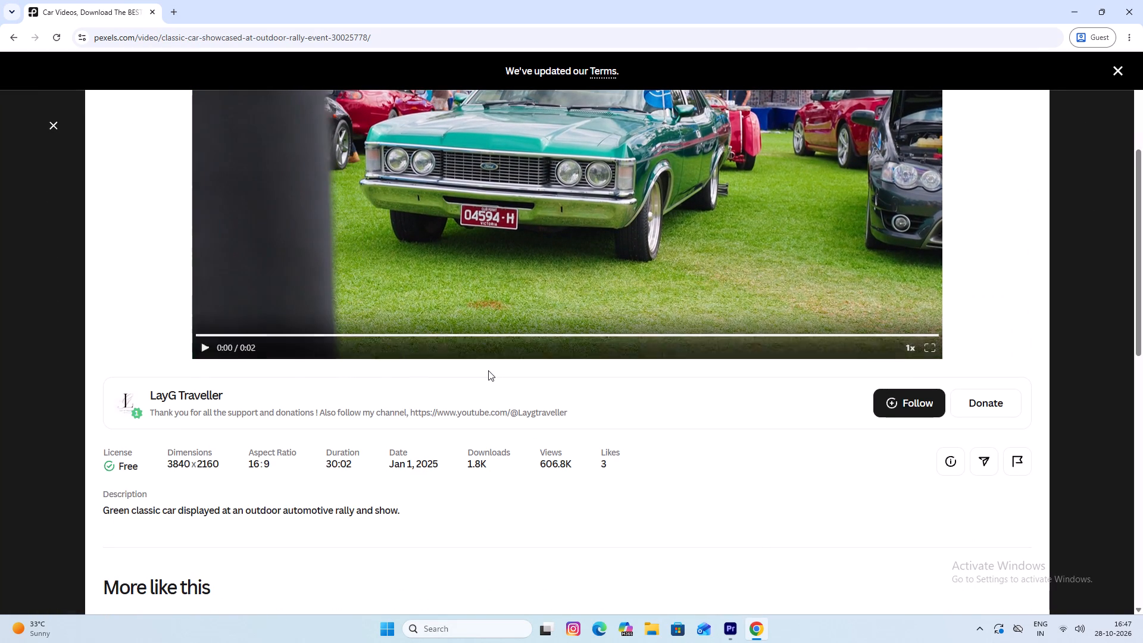
pyautogui.scroll(-3, 488, 370)
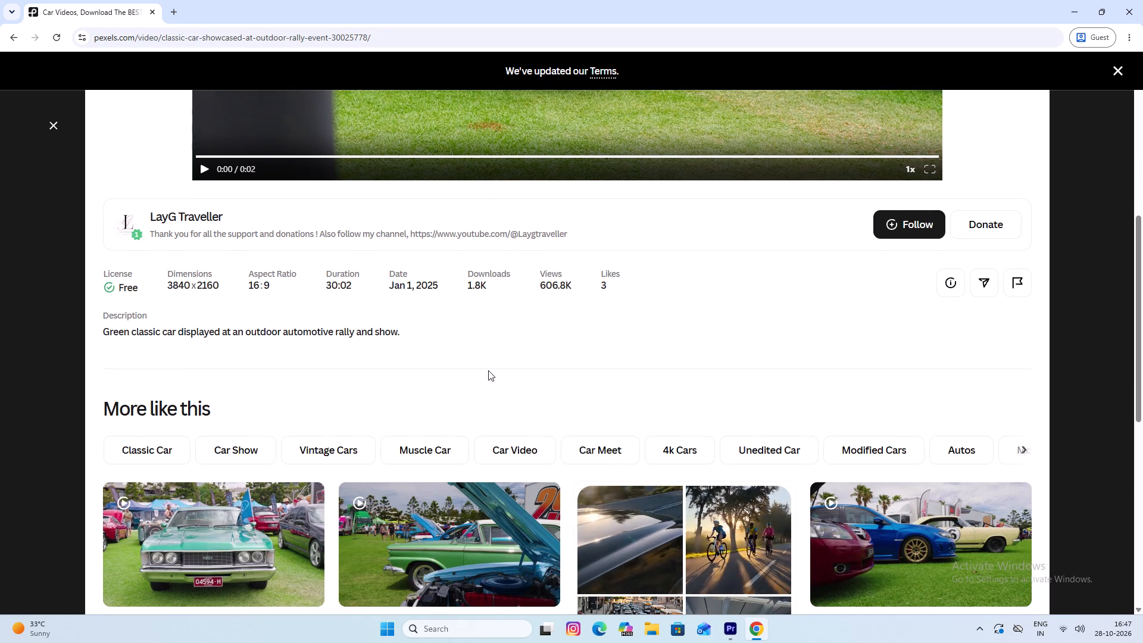
pyautogui.scroll(-6, 488, 370)
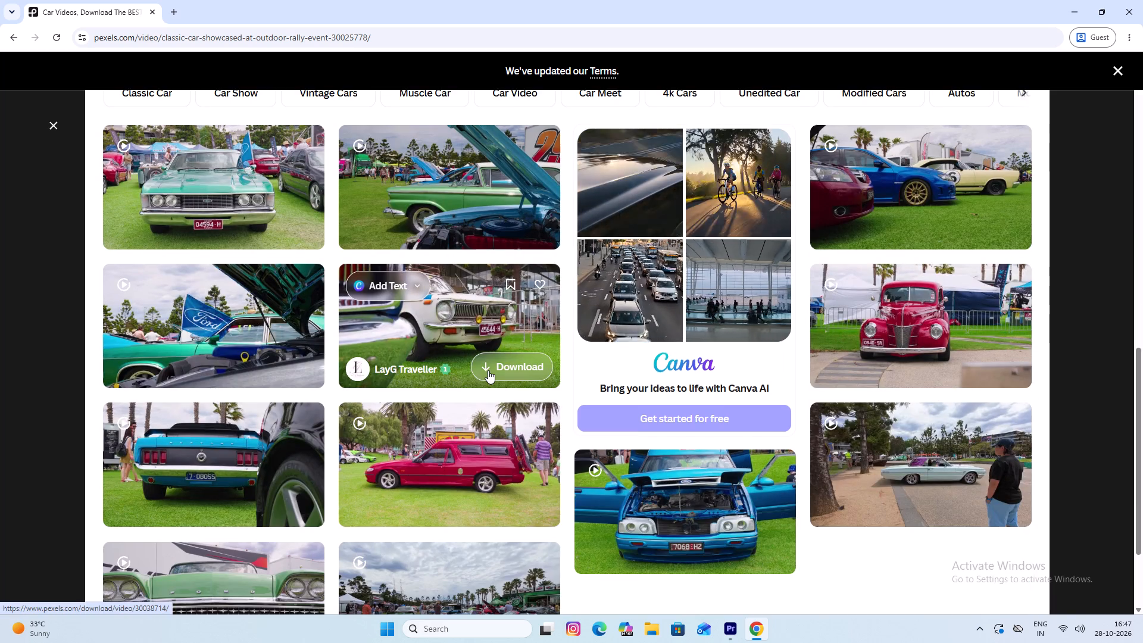
pyautogui.scroll(-5, 488, 370)
pyautogui.scroll(1, 488, 370)
pyautogui.scroll(-5, 488, 370)
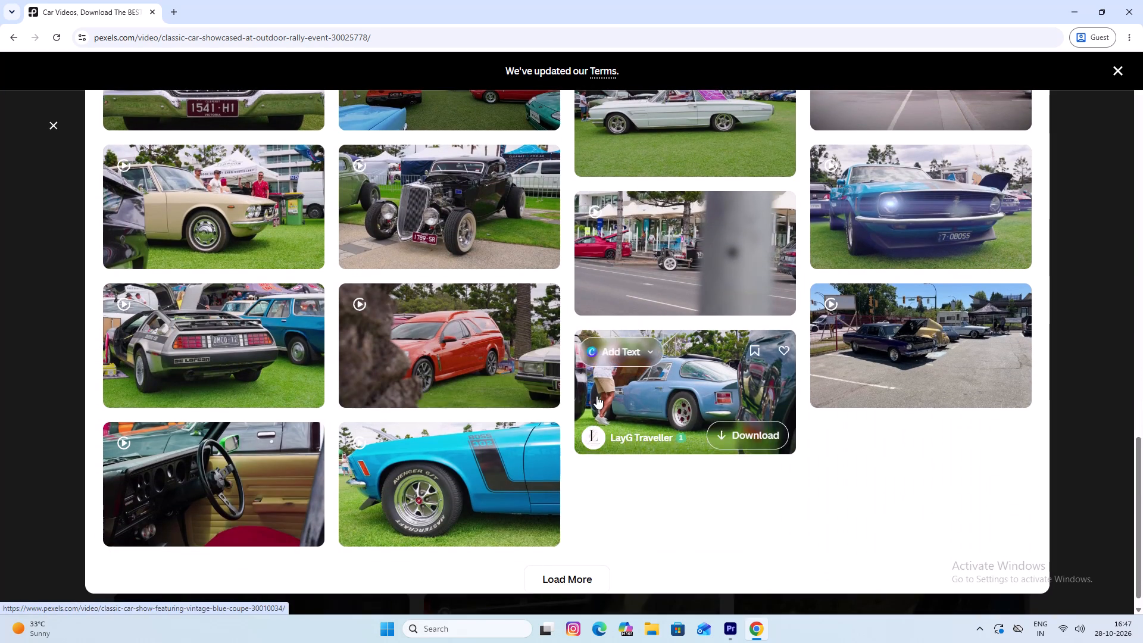
pyautogui.scroll(-1, 404, 325)
pyautogui.scroll(1, 404, 326)
pyautogui.scroll(-3, 404, 329)
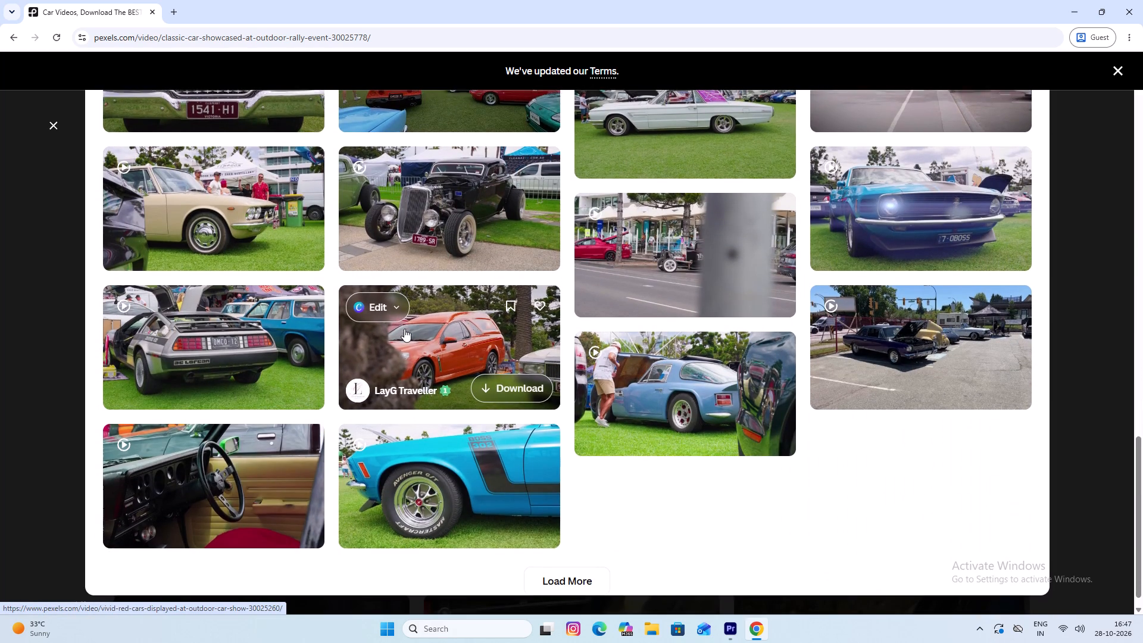
pyautogui.scroll(-2, 404, 329)
pyautogui.scroll(-7, 436, 422)
pyautogui.scroll(1, 438, 430)
pyautogui.scroll(-4, 438, 430)
pyautogui.scroll(-6, 639, 441)
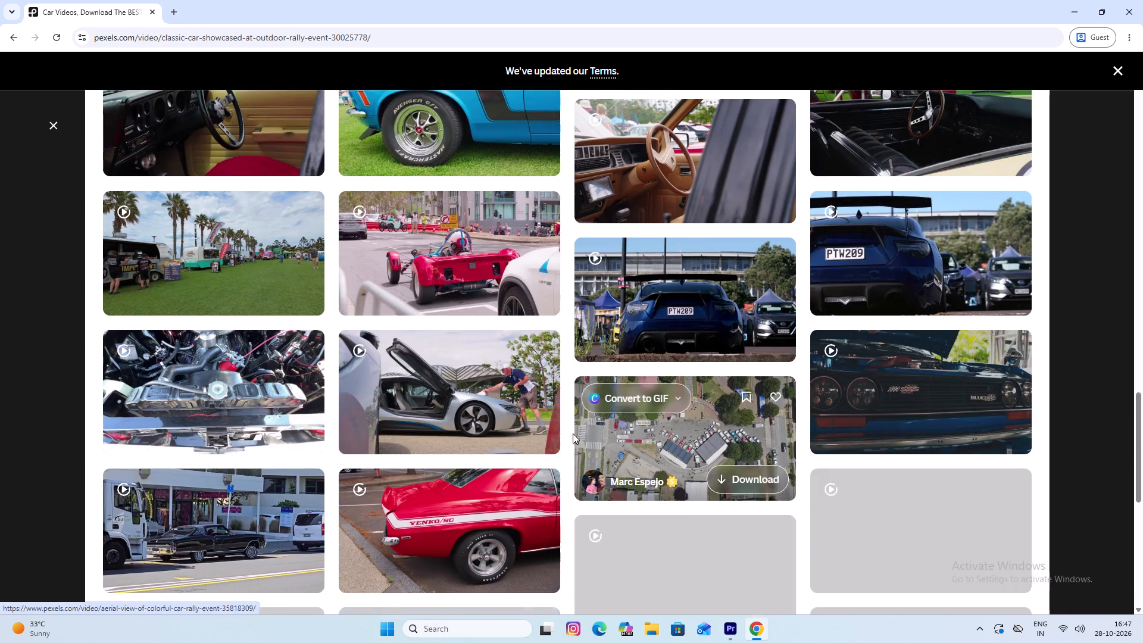
pyautogui.scroll(-10, 554, 433)
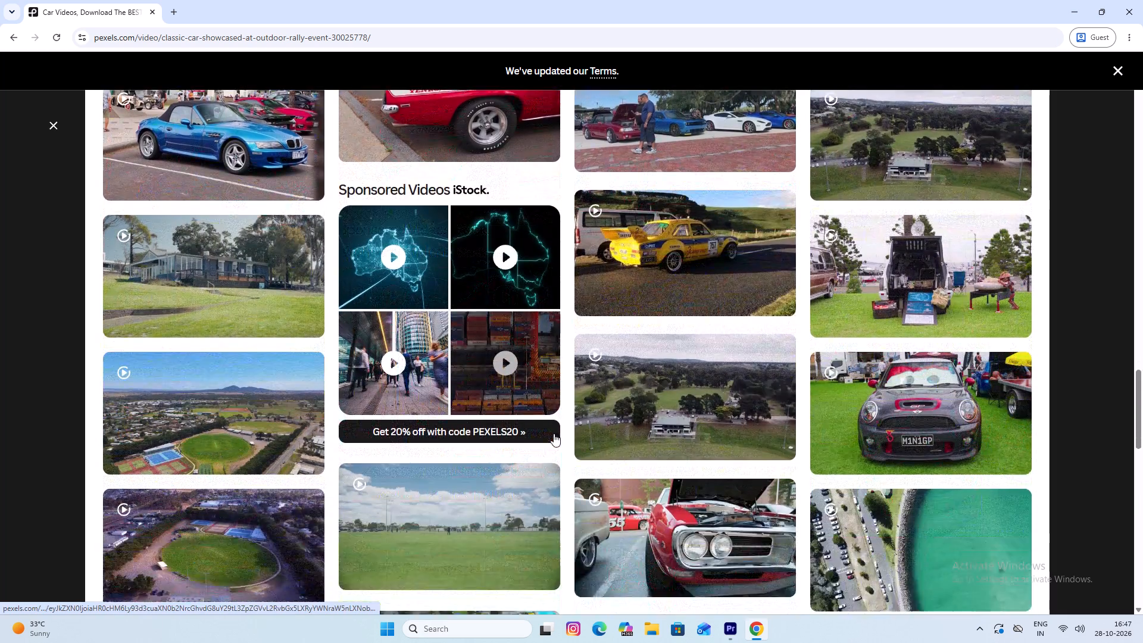
pyautogui.scroll(-11, 553, 433)
pyautogui.scroll(2, 553, 433)
pyautogui.scroll(-6, 552, 433)
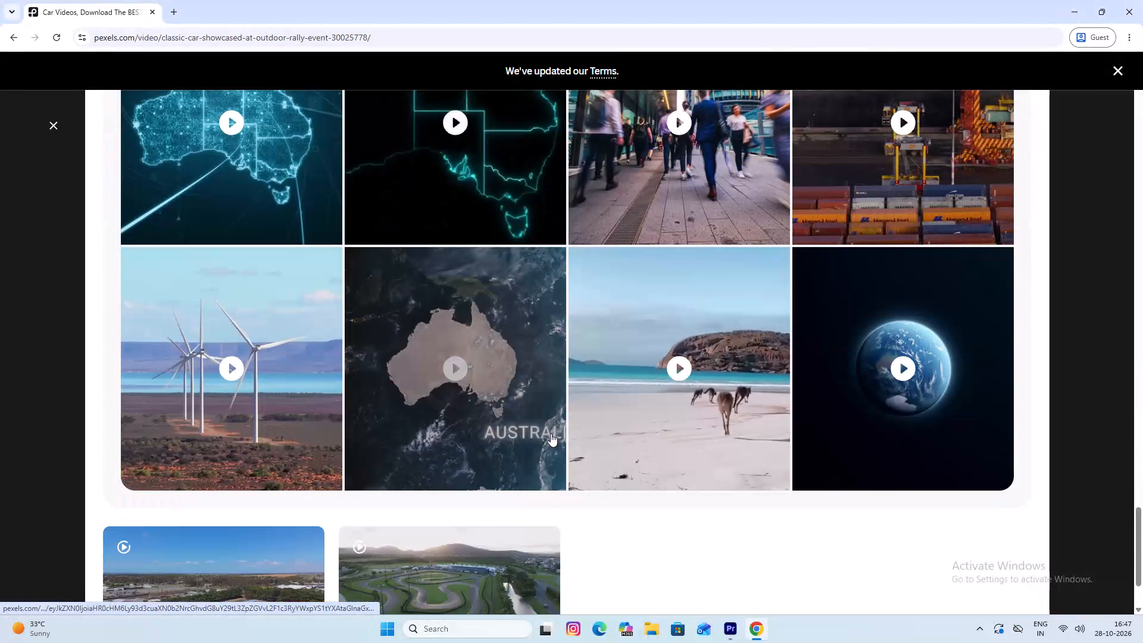
pyautogui.click(13, 43)
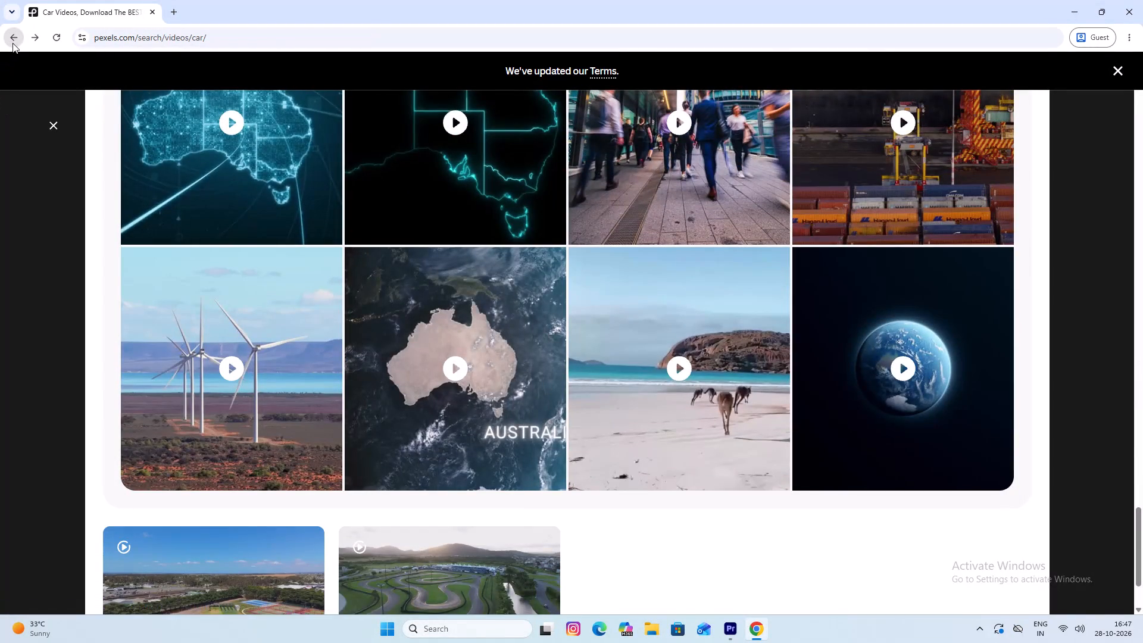